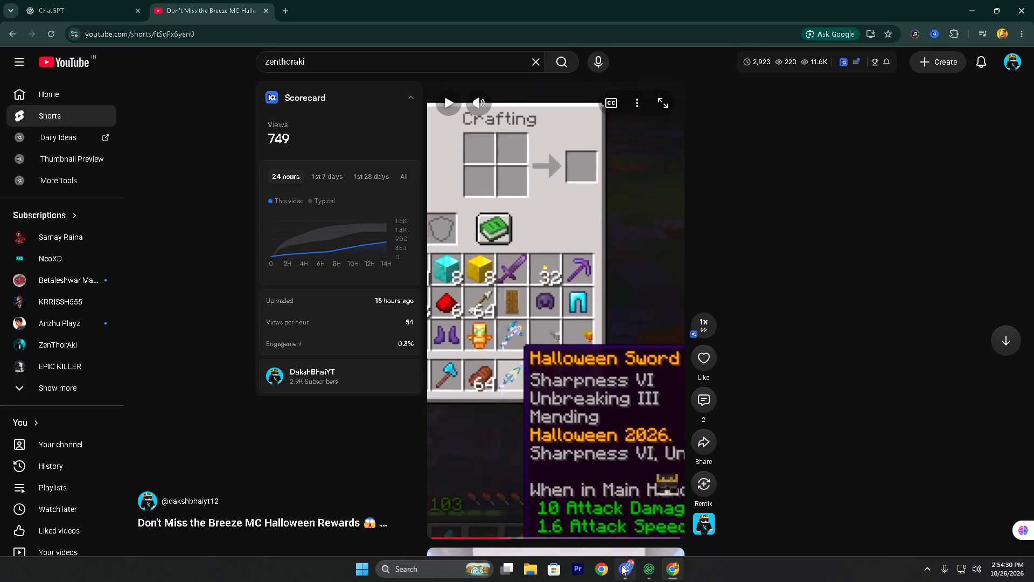
Play and pause the Breeze MC Halloween Rewards Short to review it while the video editor loads.
{"action": "left_click", "coordinate": [610, 338]}
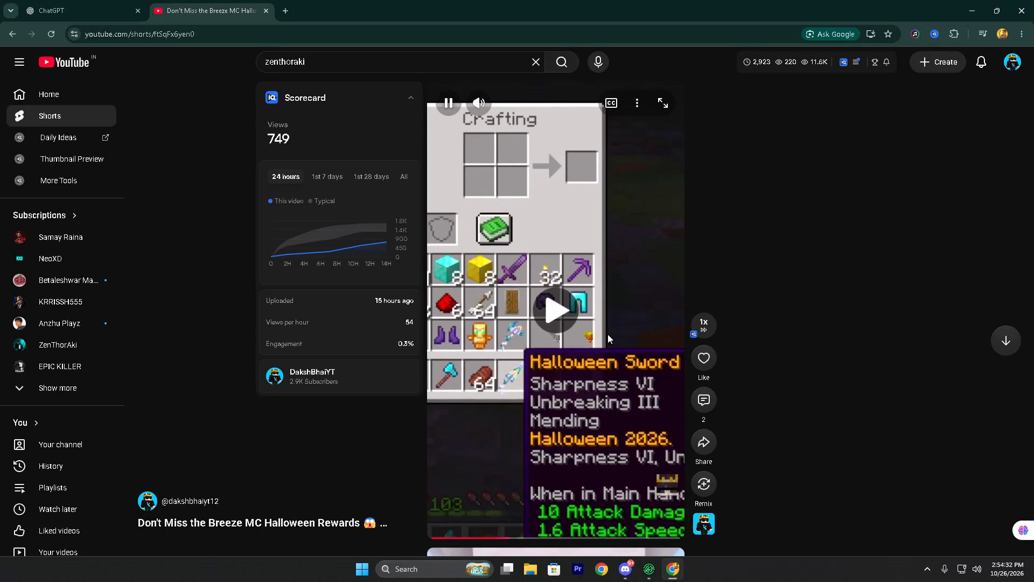
{"action": "left_click", "coordinate": [554, 370]}
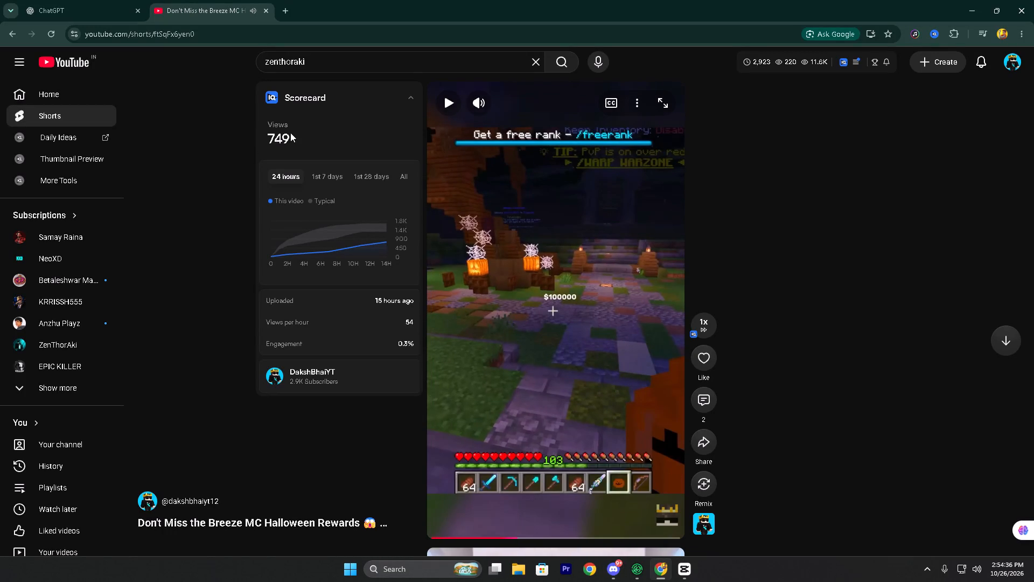
{"action": "left_click", "coordinate": [704, 523]}
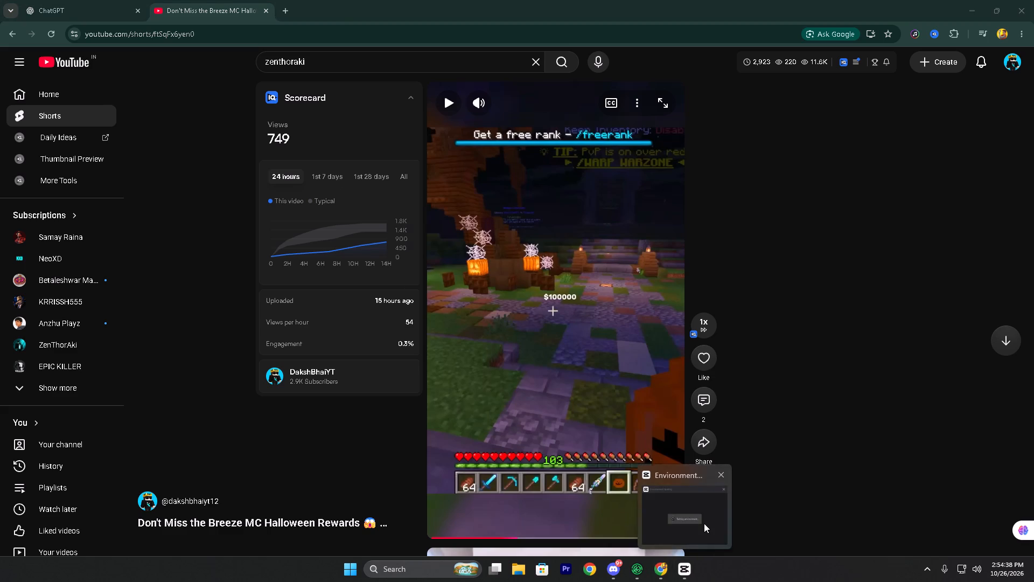
{"action": "left_click", "coordinate": [617, 209]}
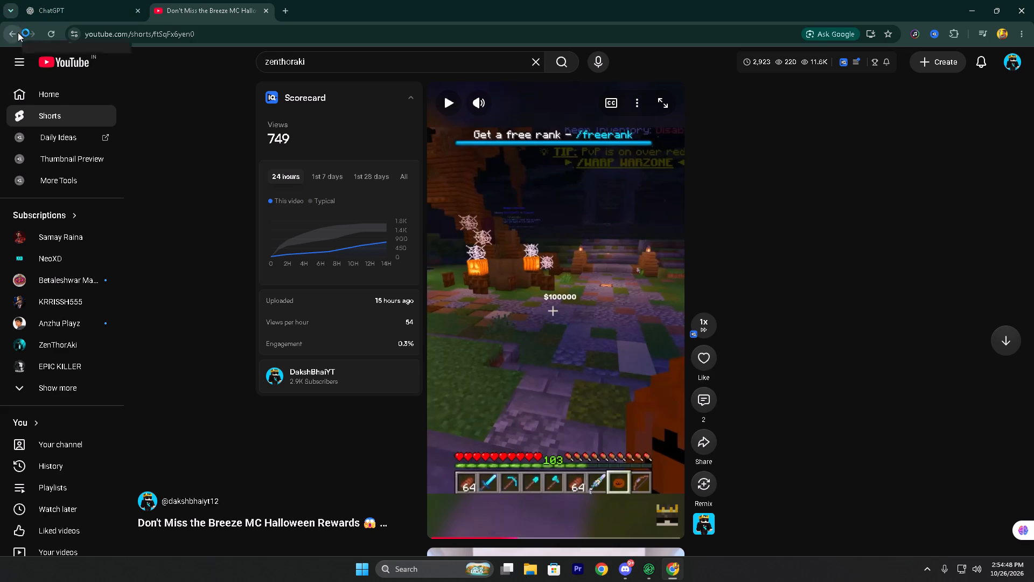
{"action": "left_click", "coordinate": [533, 228]}
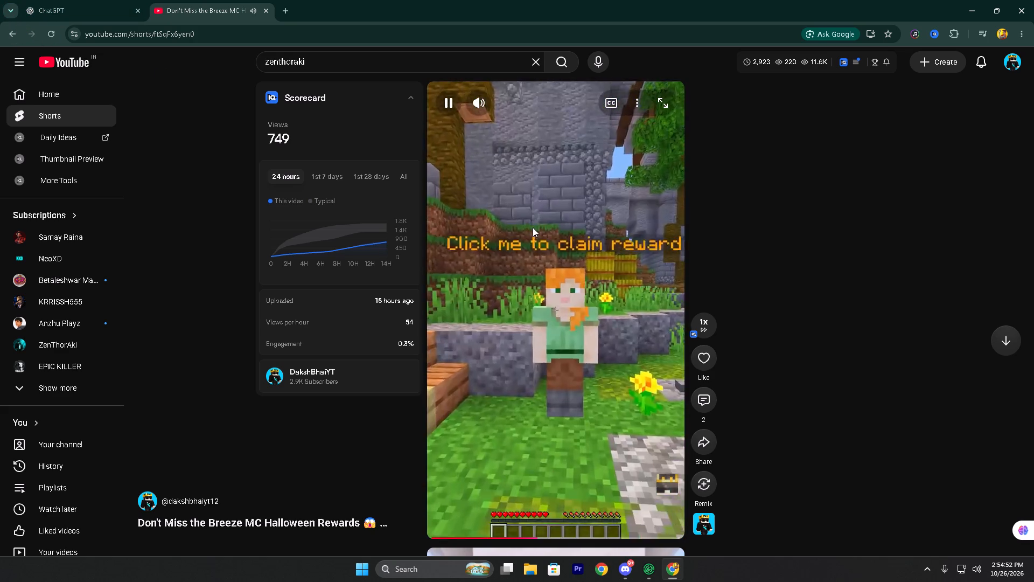
{"action": "left_click", "coordinate": [556, 270]}
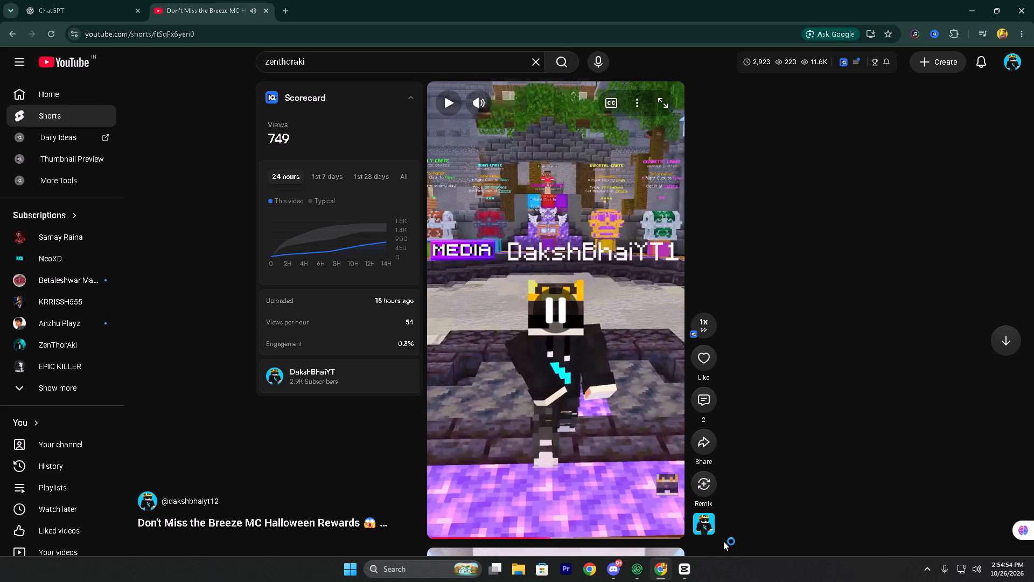
Switch to CapCut and open the project 1025.
{"action": "left_click", "coordinate": [678, 578]}
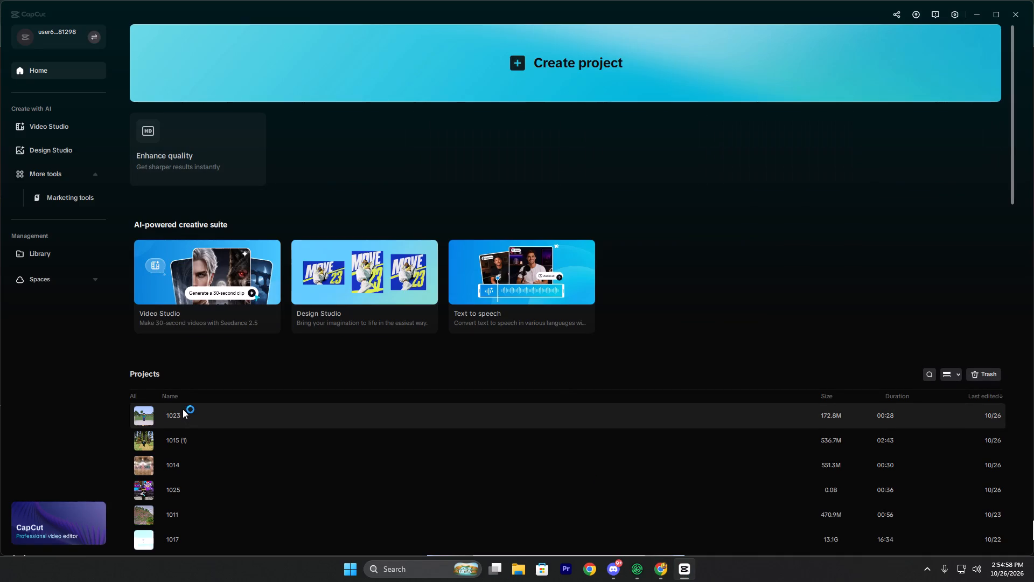
{"action": "left_click", "coordinate": [210, 490]}
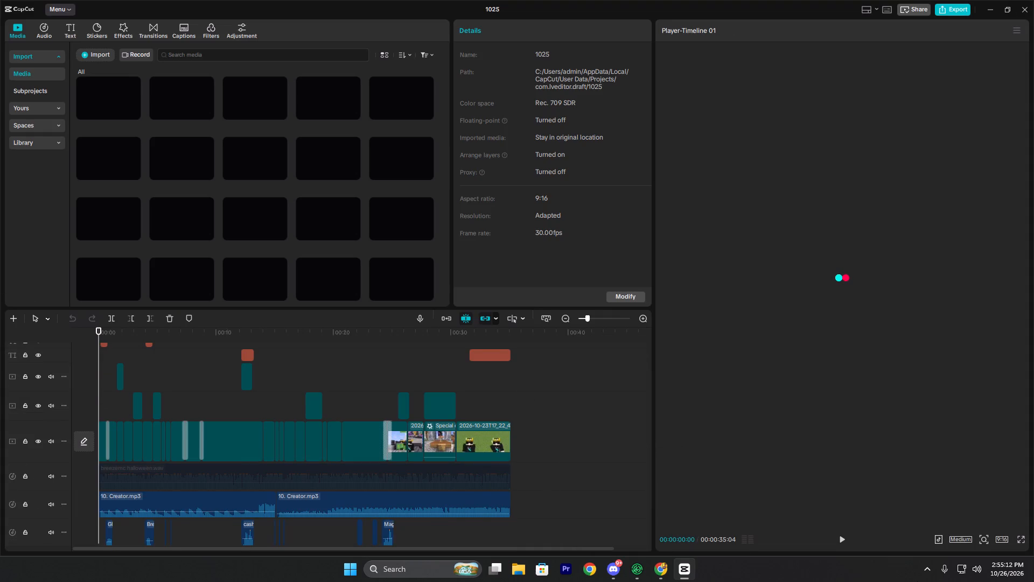
Re-enable the disabled breezemc halloween.wav audio clip on the timeline.
{"action": "left_click", "coordinate": [146, 472]}
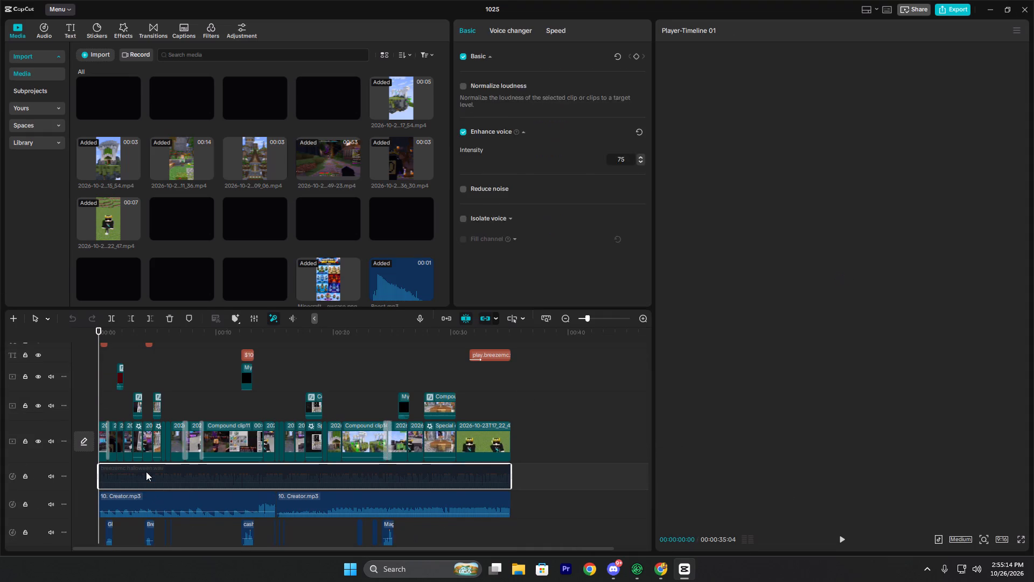
{"action": "key", "text": "v"}
Play the opening seconds of the edit from the start of the timeline several times to check picture and voice.
{"action": "key", "text": "space"}
{"action": "scroll", "coordinate": [333, 478], "scroll_direction": "up", "scroll_amount": 4}
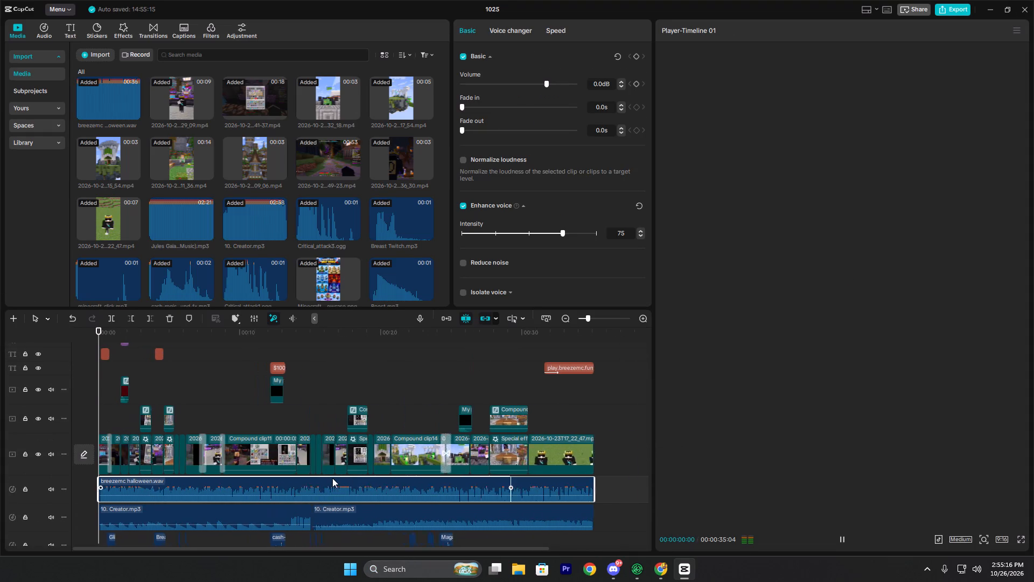
{"action": "scroll", "coordinate": [309, 464], "scroll_direction": "up", "scroll_amount": 3}
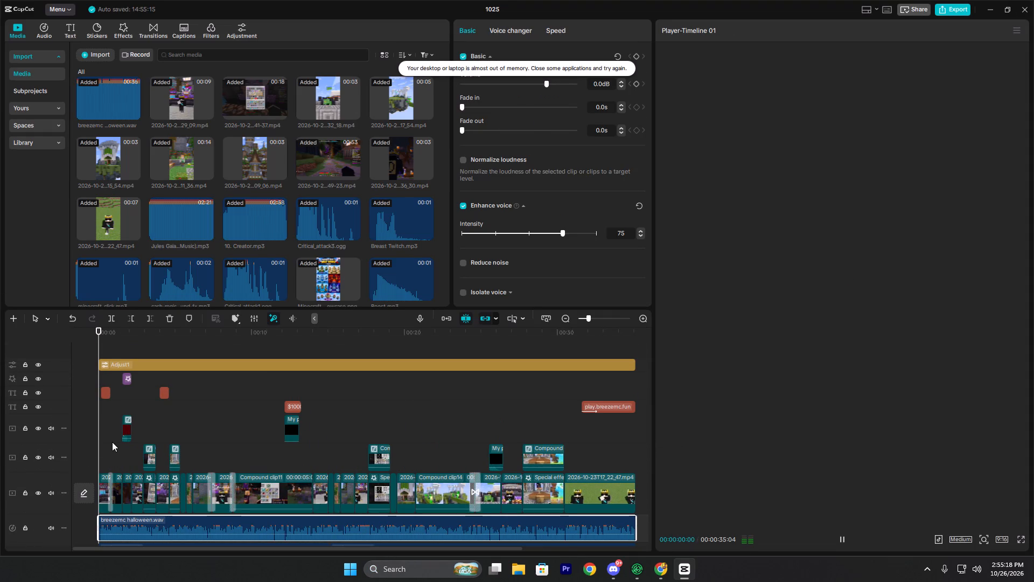
{"action": "left_click", "coordinate": [112, 442]}
{"action": "left_click_drag", "start_coordinate": [113, 441], "coordinate": [45, 447]}
{"action": "key", "text": "space"}
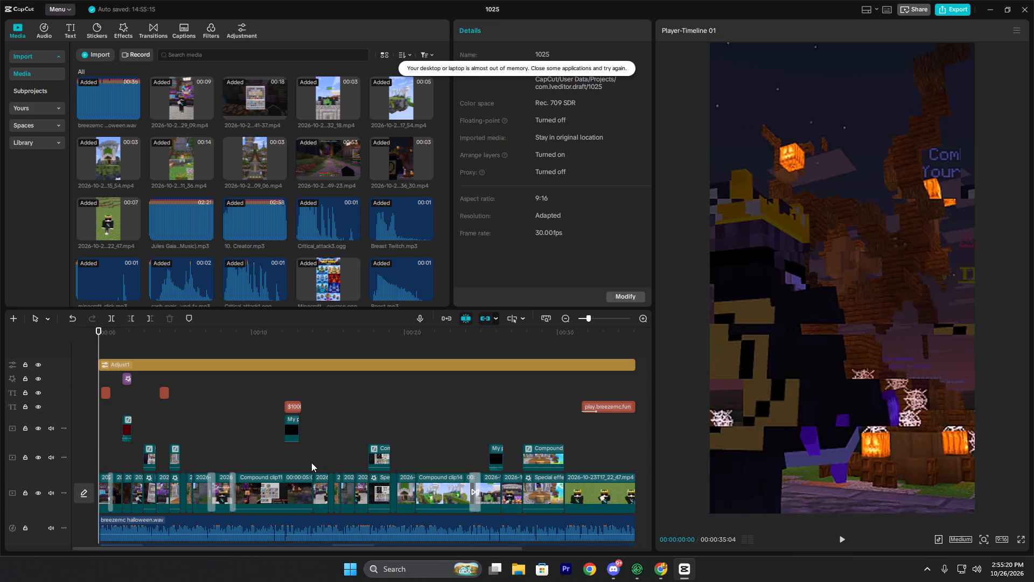
{"action": "key", "text": "space"}
{"action": "key", "text": "space"}
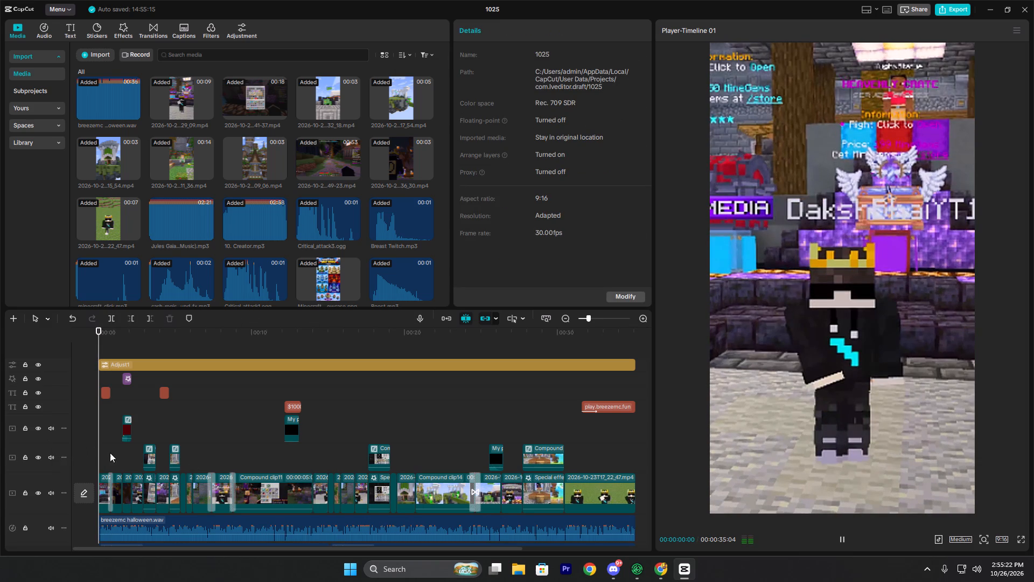
{"action": "double_click", "coordinate": [105, 442]}
{"action": "left_click_drag", "start_coordinate": [105, 442], "coordinate": [81, 446]}
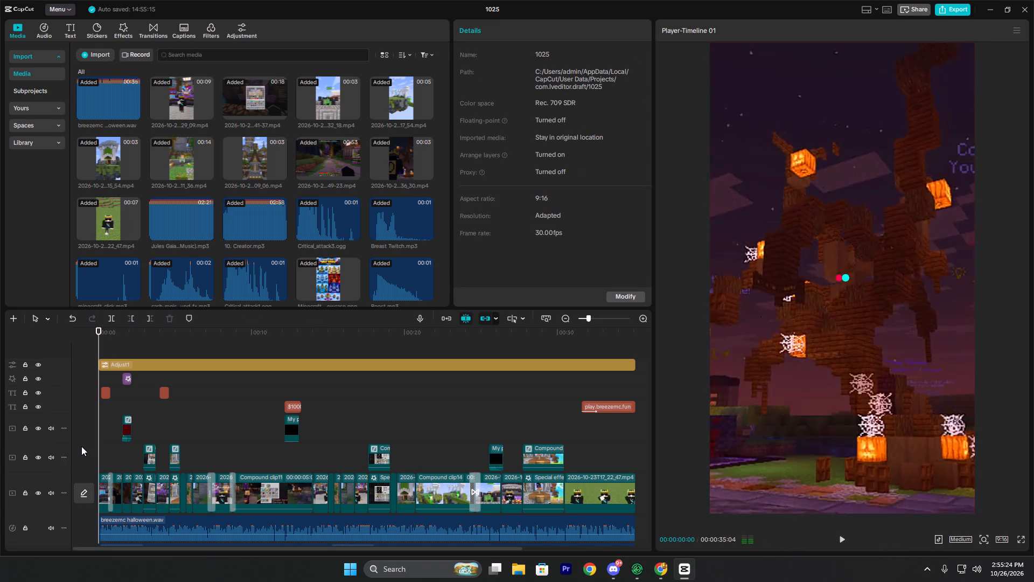
{"action": "key", "text": "space"}
{"action": "left_click", "coordinate": [161, 414]}
{"action": "left_click_drag", "start_coordinate": [161, 414], "coordinate": [97, 421]}
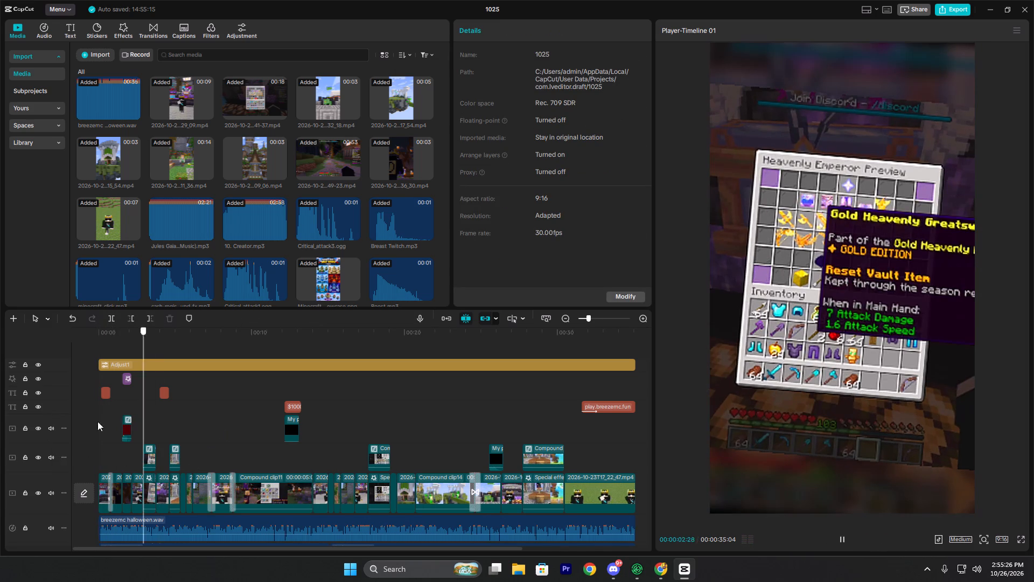
{"action": "left_click_drag", "start_coordinate": [97, 421], "coordinate": [50, 425]}
{"action": "key", "text": "space"}
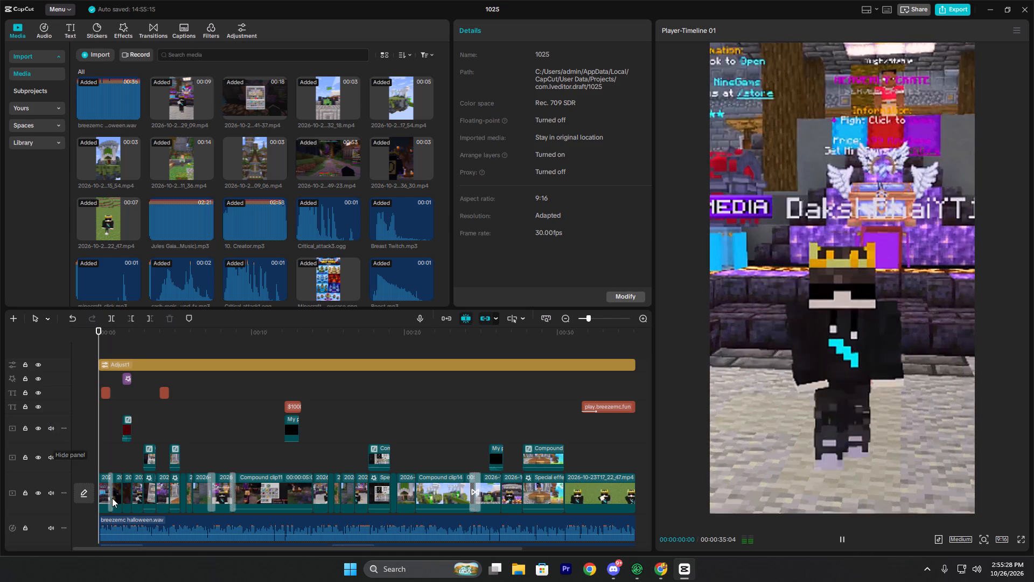
{"action": "key", "text": "space"}
Copy the breezemc halloween.wav clip and paste it at the start of a new timeline.
{"action": "left_click", "coordinate": [136, 529]}
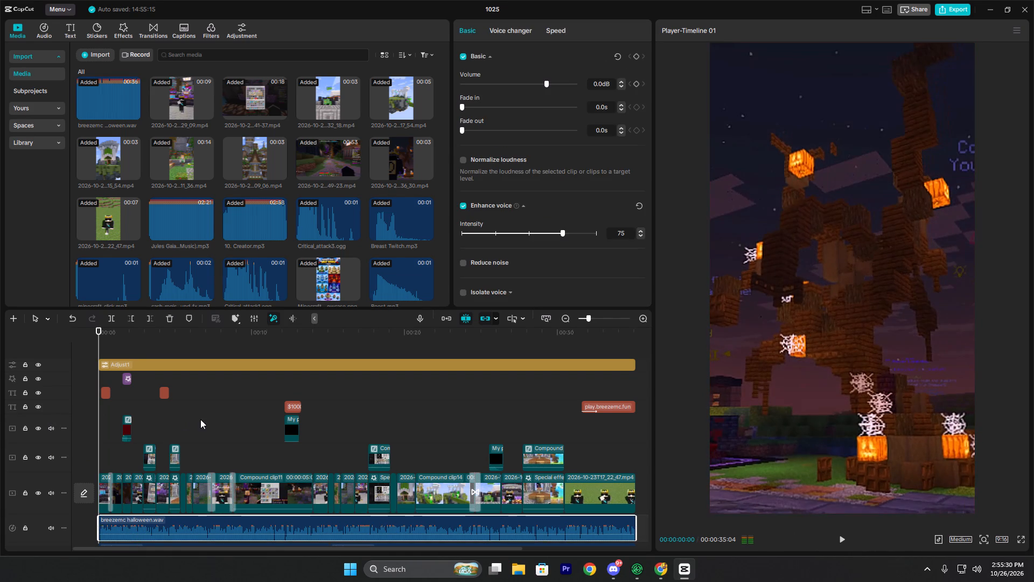
{"action": "left_click", "coordinate": [200, 419]}
{"action": "left_click", "coordinate": [209, 531]}
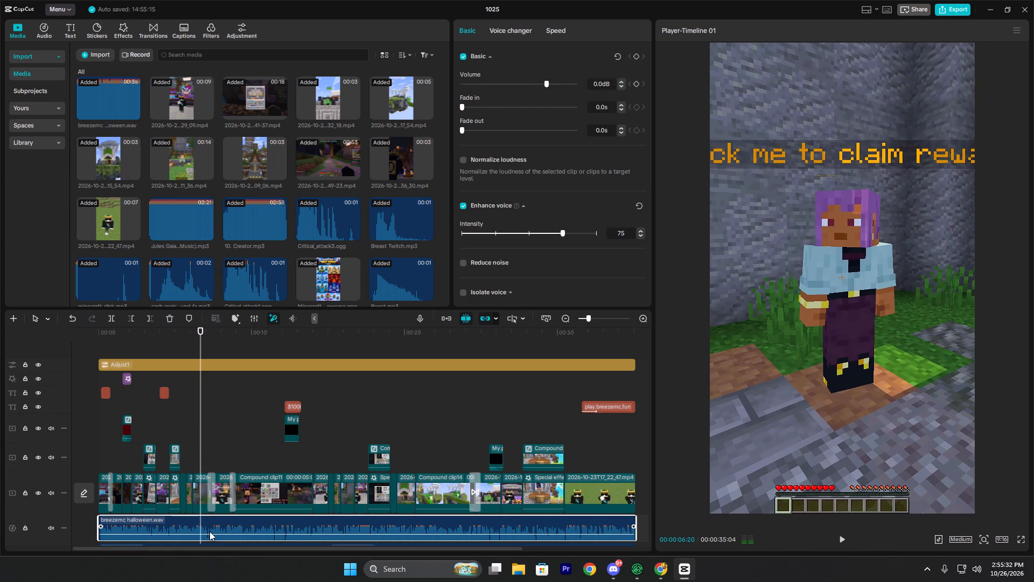
{"action": "key", "text": "ctrl+c"}
{"action": "left_click", "coordinate": [17, 318]}
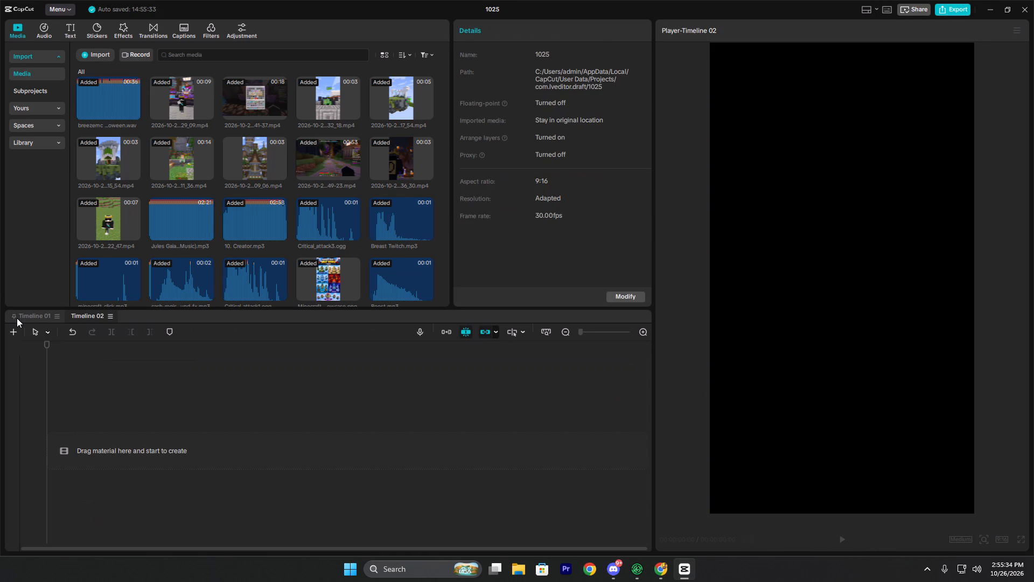
{"action": "key", "text": "ctrl+v"}
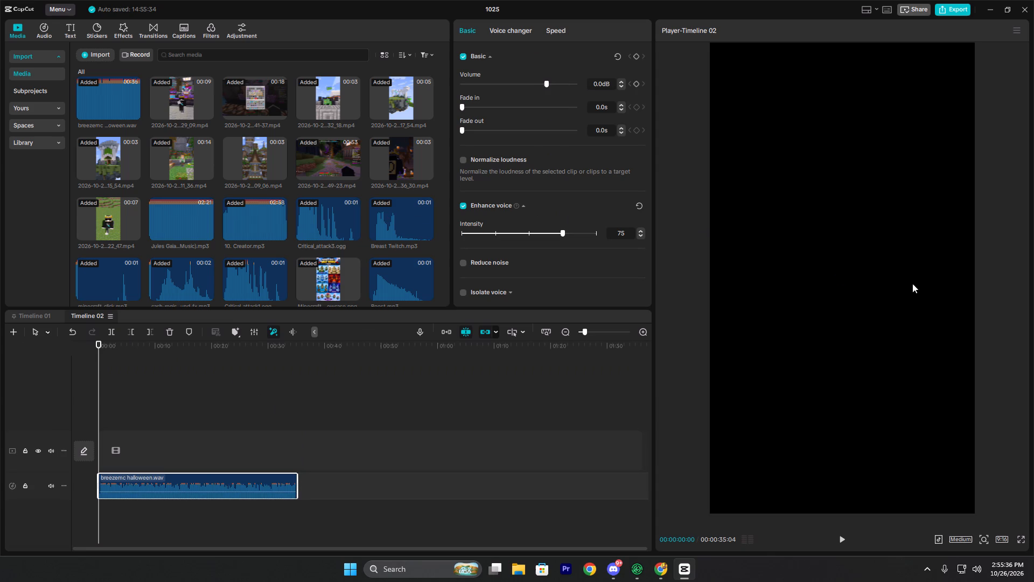
Export the audio-only Timeline 02 as an H.264 mp4 at 480P with the Lower bit rate.
{"action": "left_click", "coordinate": [962, 9]}
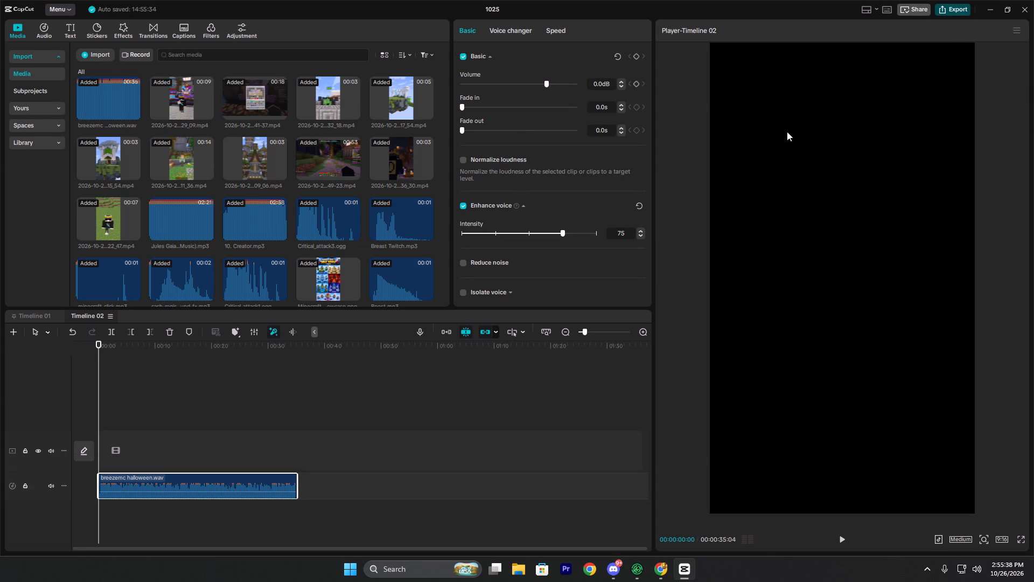
{"action": "left_click", "coordinate": [595, 240]}
{"action": "left_click", "coordinate": [597, 266]}
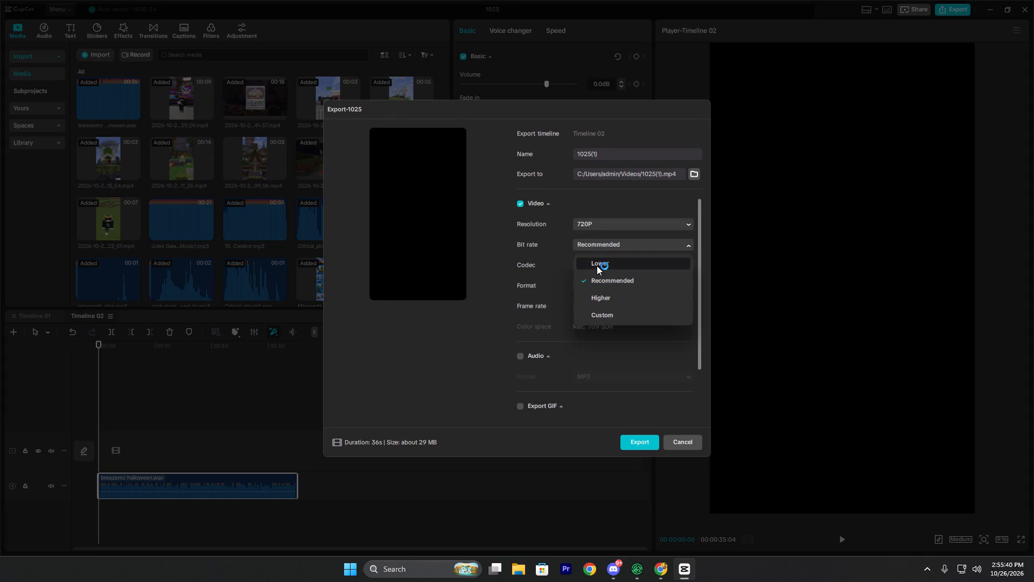
{"action": "left_click", "coordinate": [592, 219]}
{"action": "triple_click", "coordinate": [591, 227]}
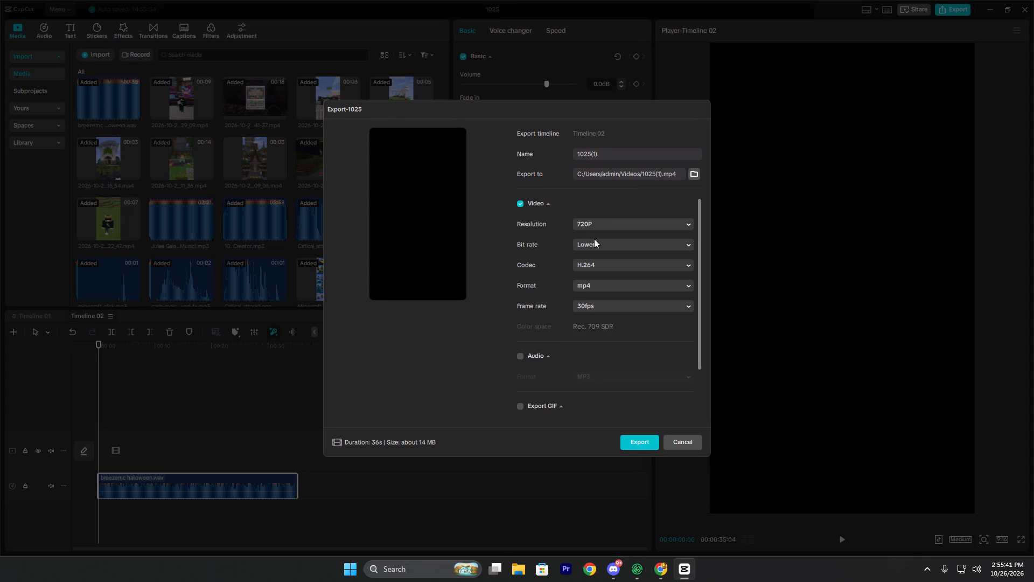
{"action": "left_click", "coordinate": [597, 223]}
{"action": "double_click", "coordinate": [598, 246]}
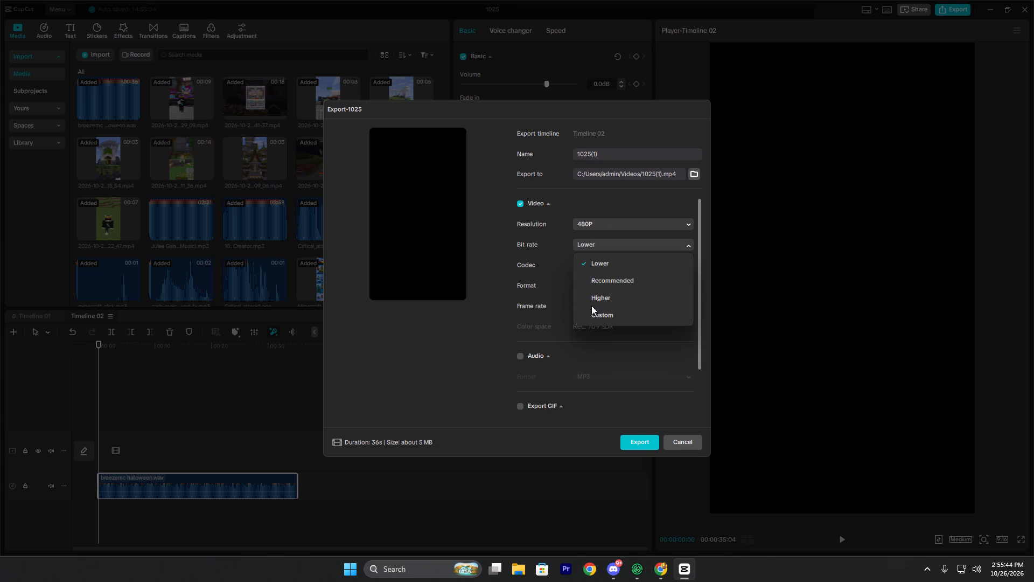
{"action": "left_click", "coordinate": [600, 245]}
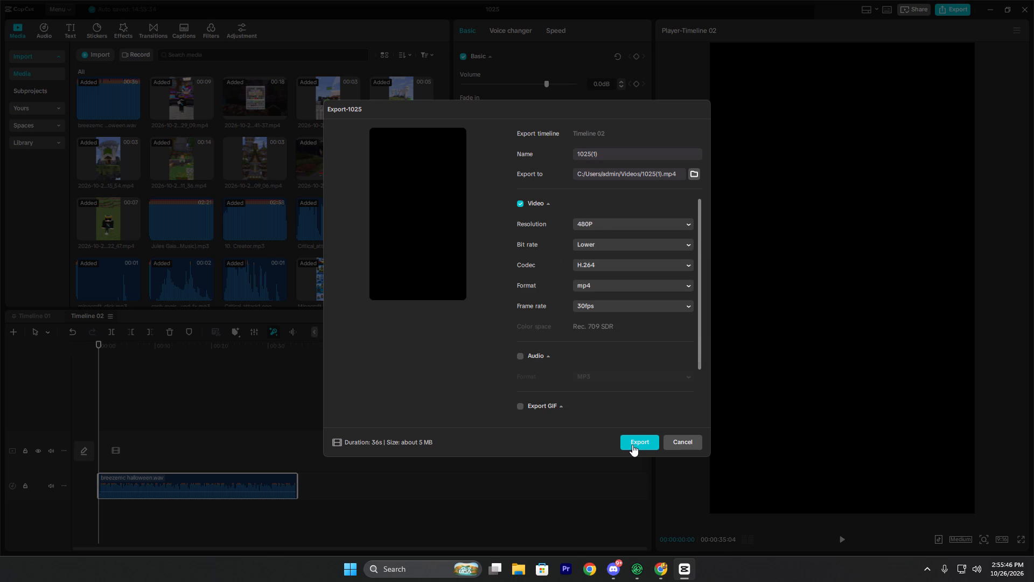
{"action": "left_click", "coordinate": [632, 445]}
Switch to Chrome, open a new tab and start entering the veed.io address.
{"action": "left_click", "coordinate": [655, 566]}
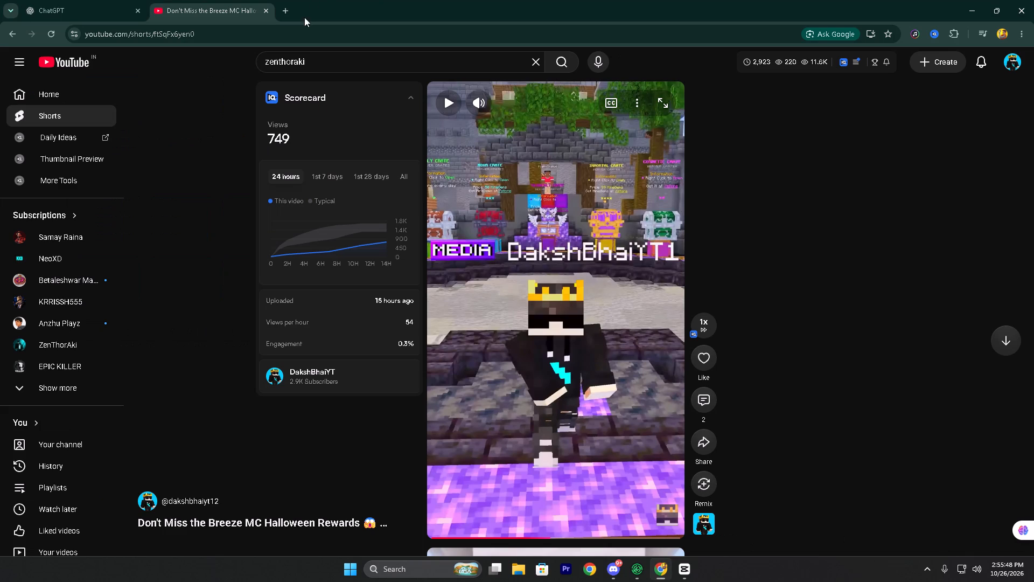
{"action": "left_click", "coordinate": [289, 11]}
{"action": "left_click", "coordinate": [289, 27]}
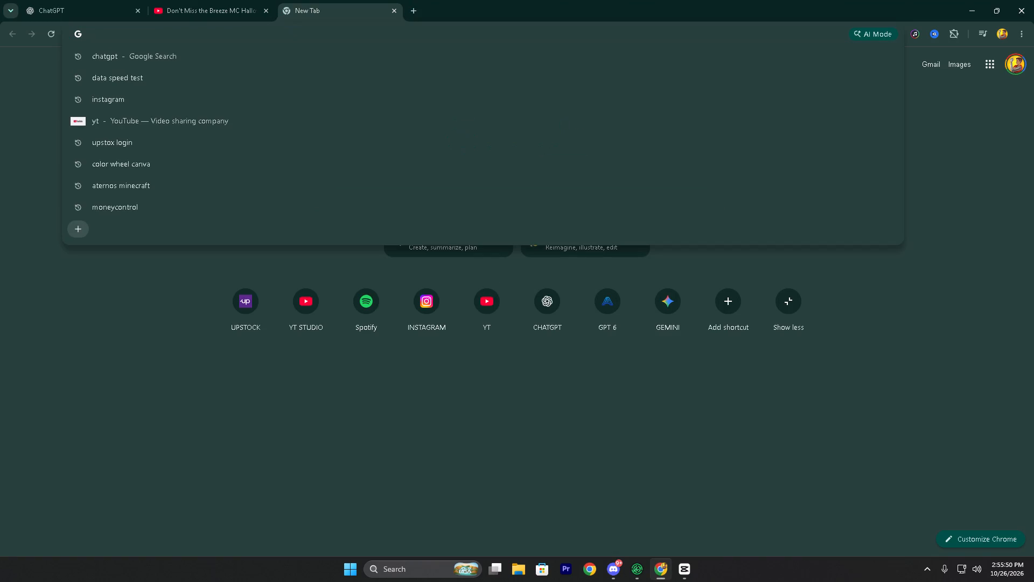
{"action": "type", "text": "ve"}
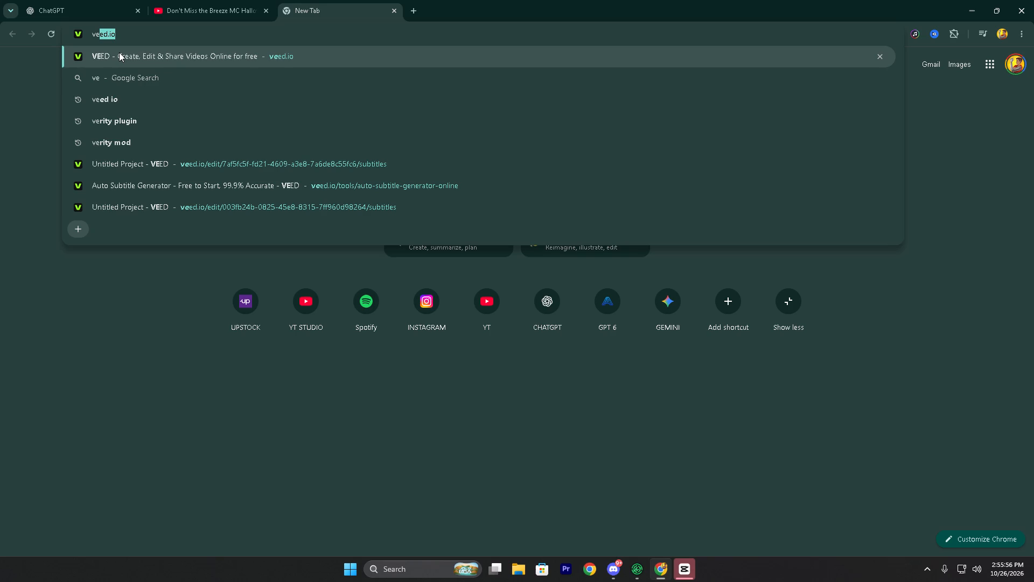
Return to CapCut, close the export window, go back to Timeline 01 and dismiss the shortcut-conflict notification.
{"action": "left_click", "coordinate": [687, 580]}
{"action": "left_click", "coordinate": [697, 433]}
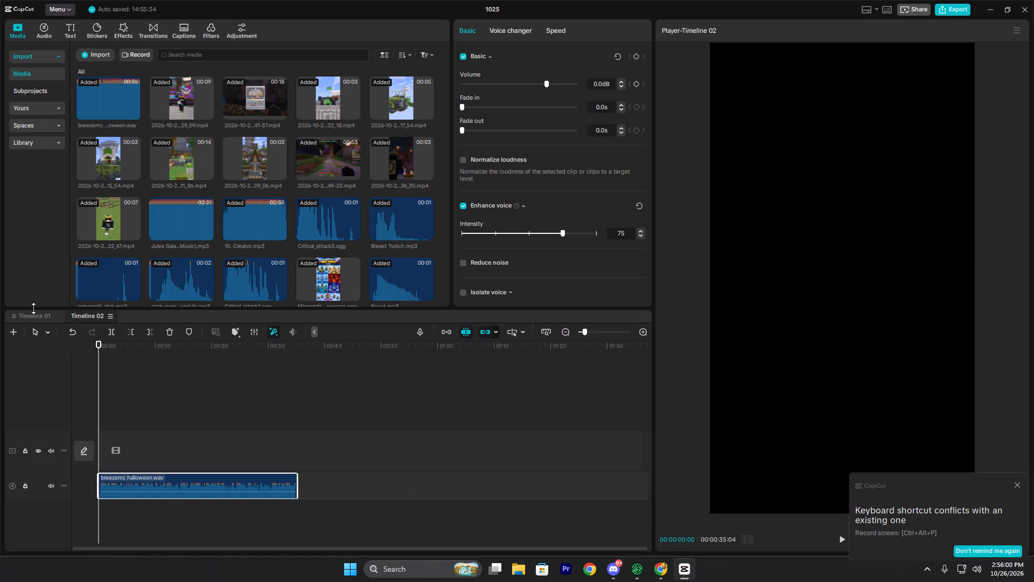
{"action": "left_click", "coordinate": [38, 314]}
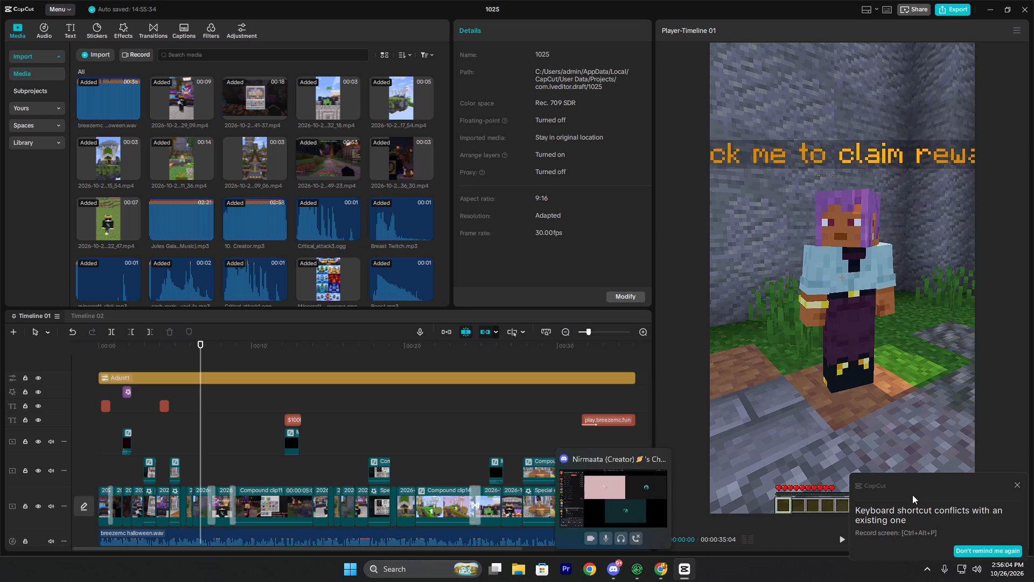
{"action": "left_click", "coordinate": [1019, 486]}
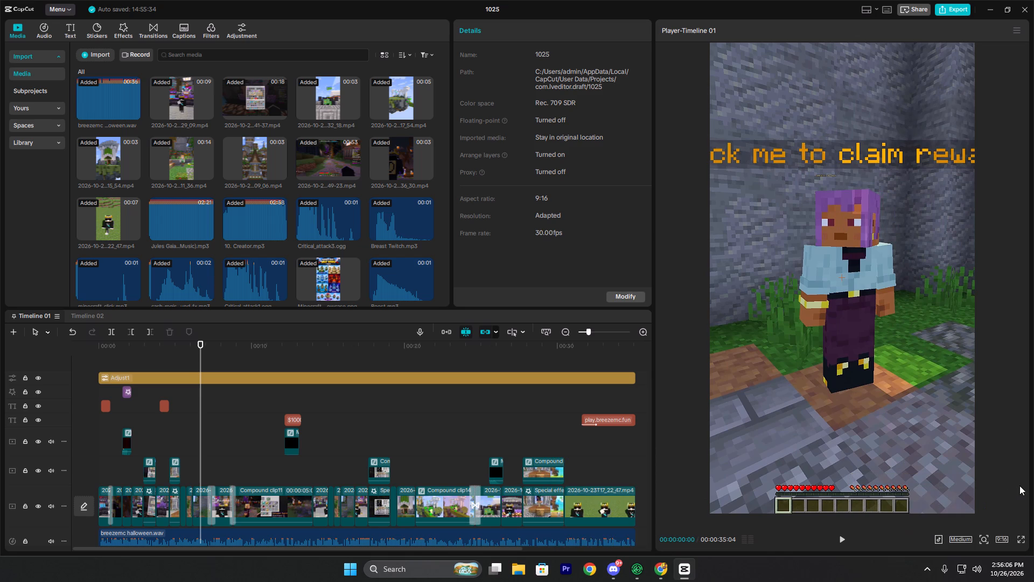
Switch to Chrome, search Google for capkit.in and open the Captik captioning website from the results.
{"action": "left_click", "coordinate": [665, 522]}
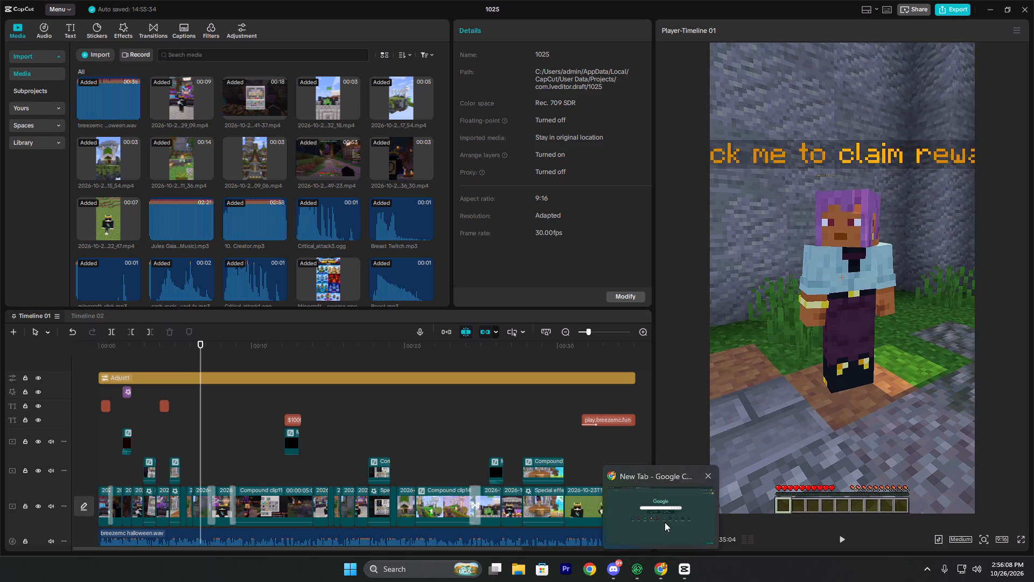
{"action": "left_click", "coordinate": [466, 201]}
{"action": "left_click", "coordinate": [371, 182]}
{"action": "left_click", "coordinate": [381, 205]}
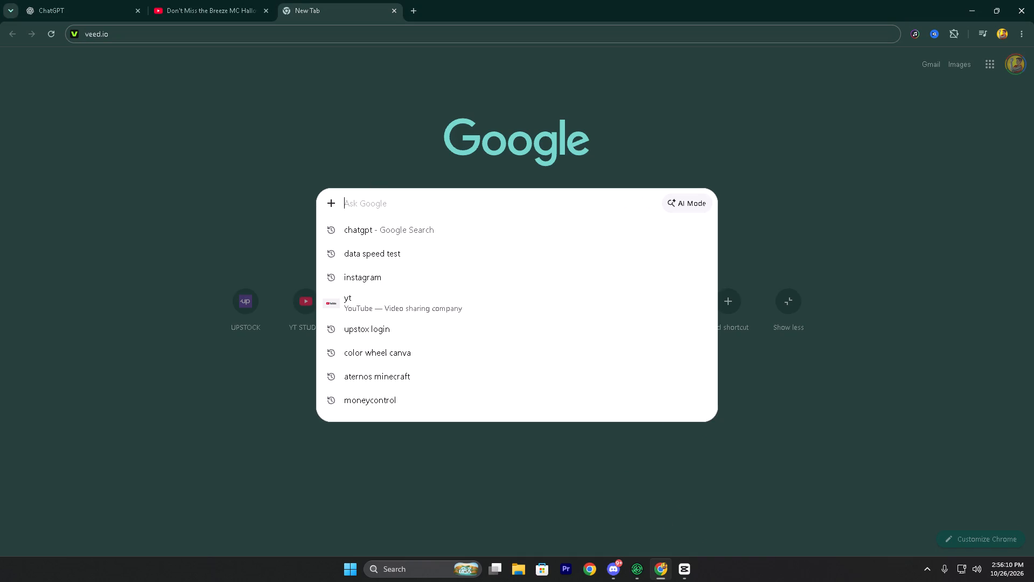
{"action": "key", "text": "v"}
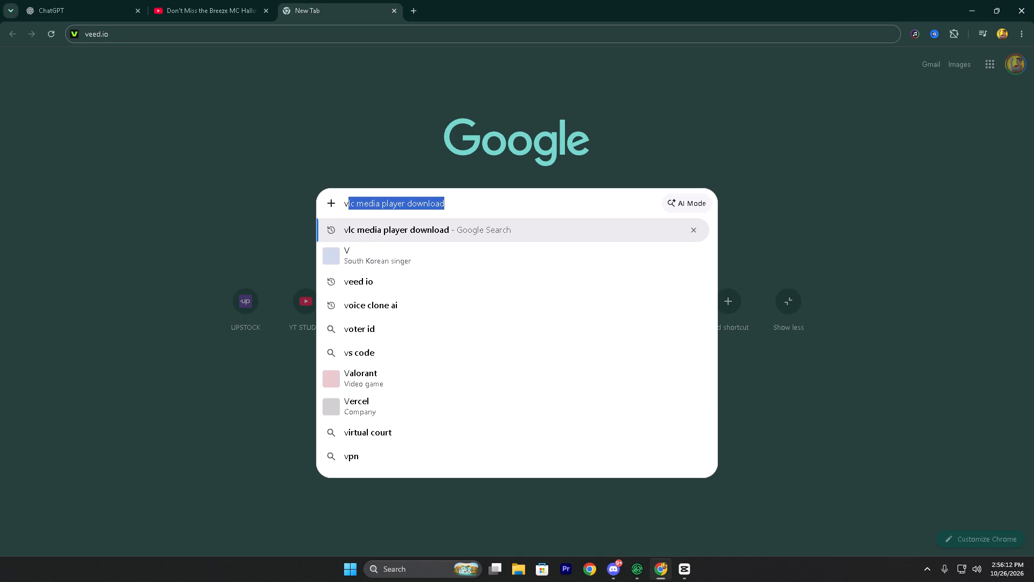
{"action": "key", "text": "BackSpace"}
{"action": "key", "text": "BackSpace"}
{"action": "type", "text": "cap"}
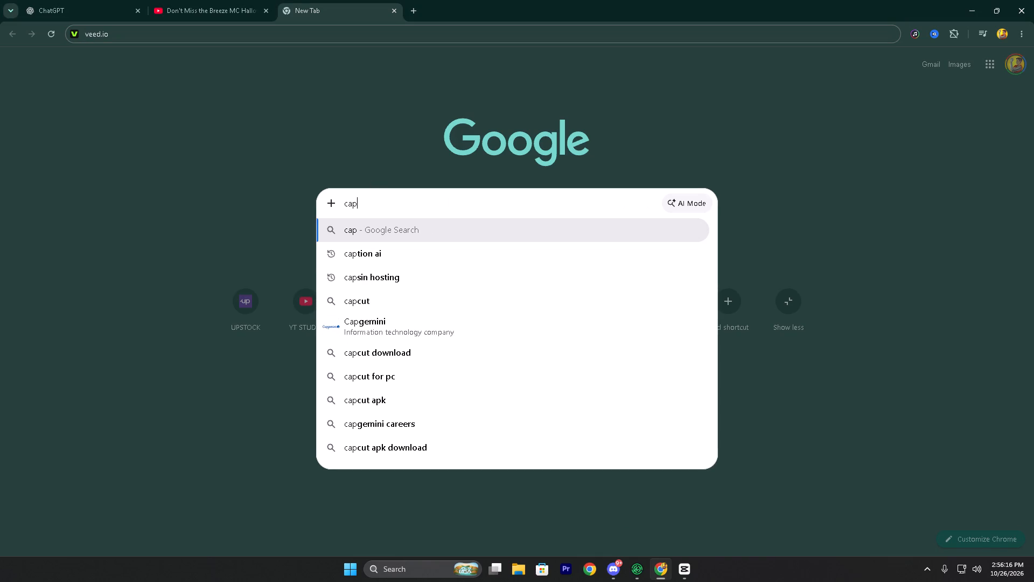
{"action": "type", "text": "ki"}
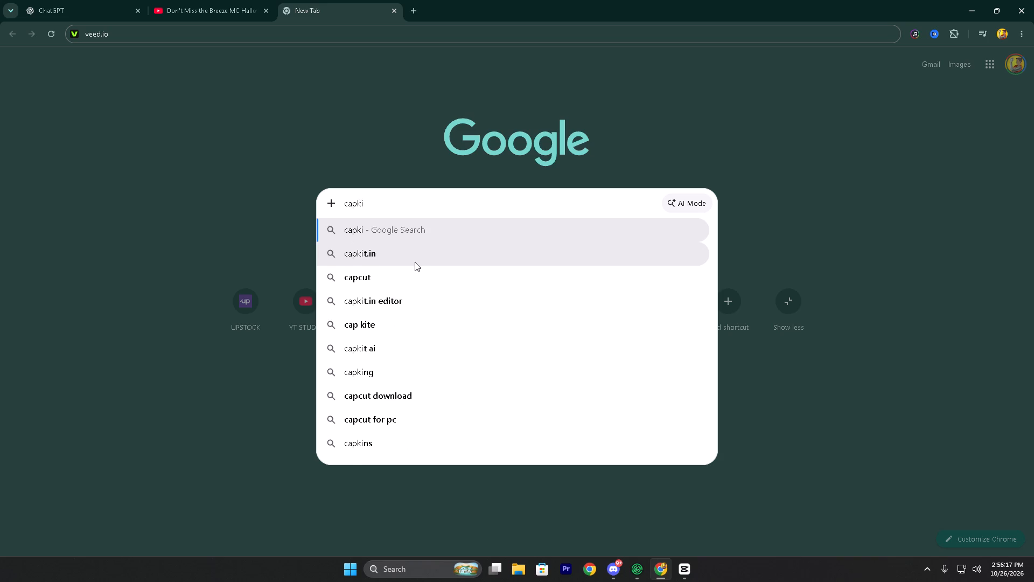
{"action": "left_click", "coordinate": [415, 262]}
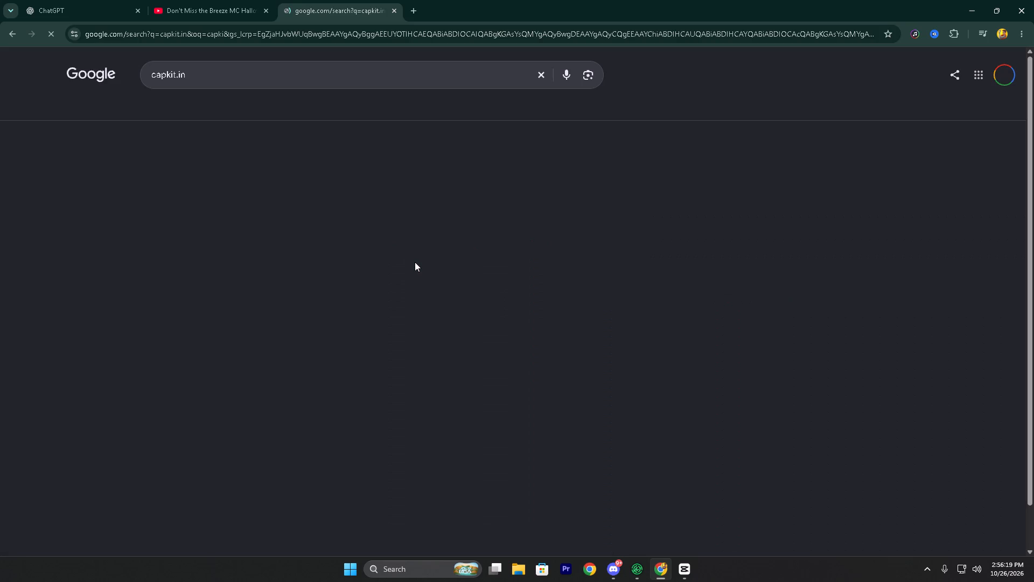
{"action": "left_click", "coordinate": [230, 165]}
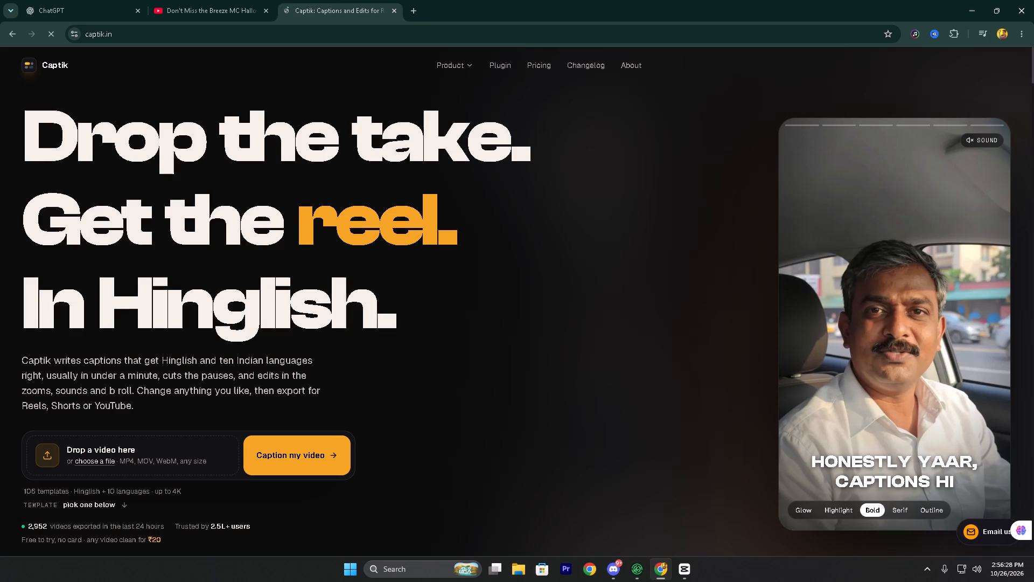
Open File Explorer.
{"action": "left_click", "coordinate": [511, 565]}
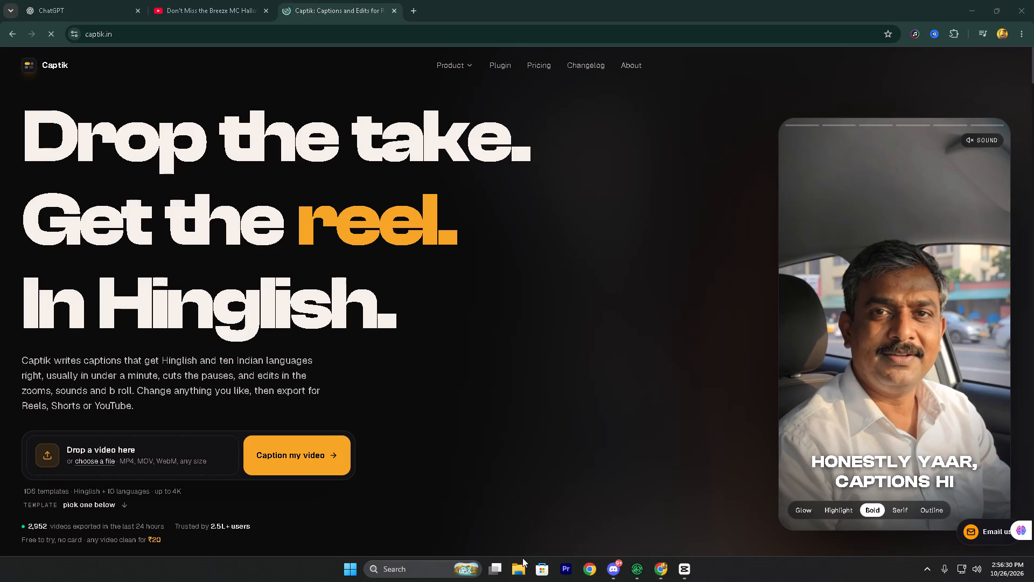
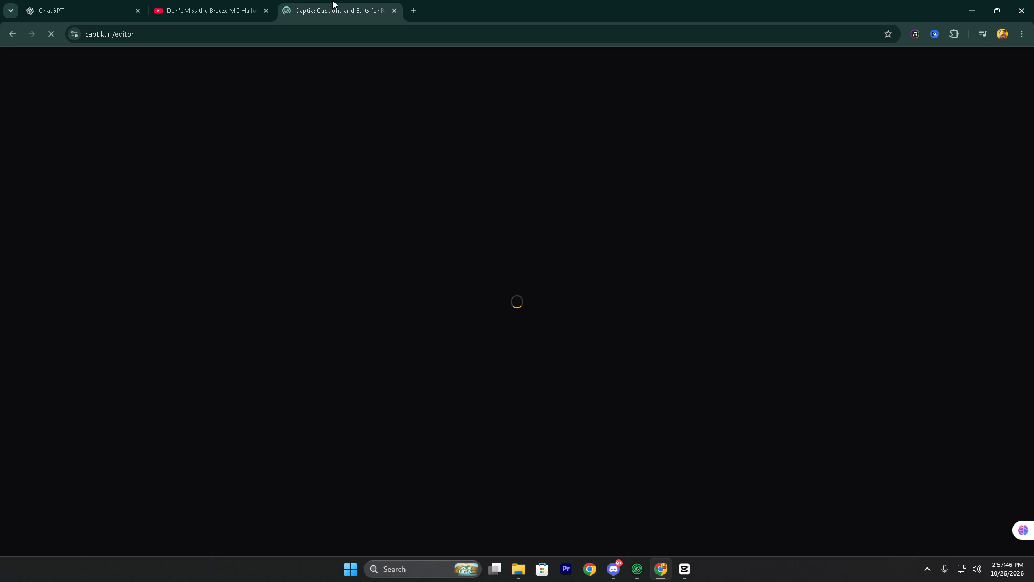
Watch the end of the Breeze MC Halloween Short on YouTube and return to the Captik editor.
{"action": "left_click", "coordinate": [212, 0]}
{"action": "left_click_drag", "start_coordinate": [520, 265], "coordinate": [522, 271]}
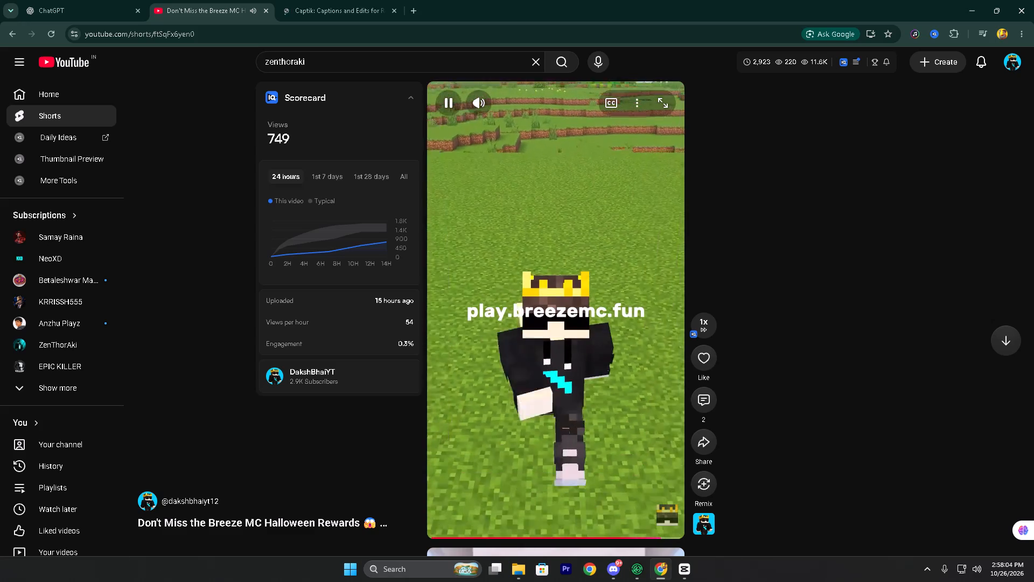
{"action": "left_click", "coordinate": [591, 317]}
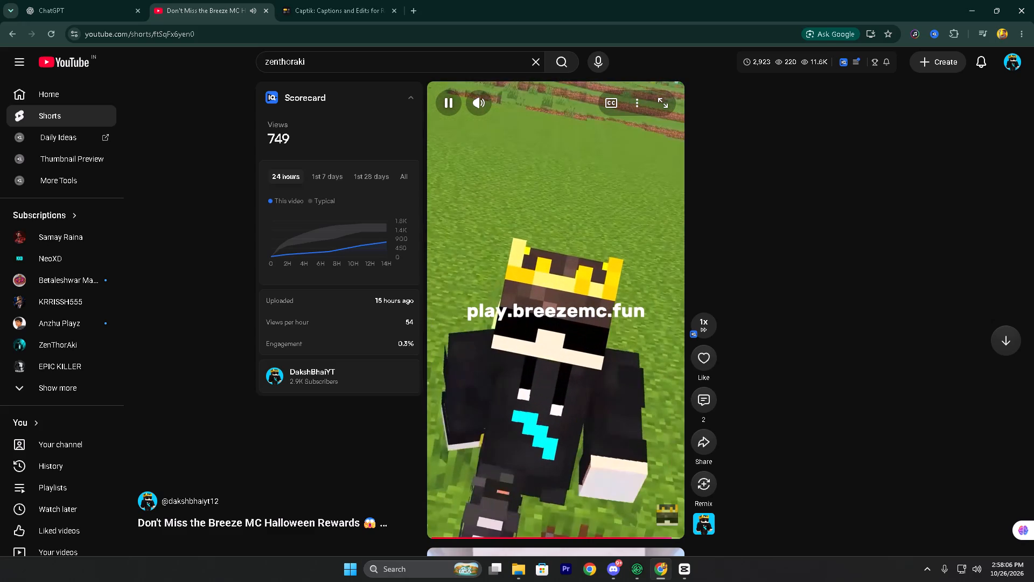
{"action": "left_click", "coordinate": [362, 14]}
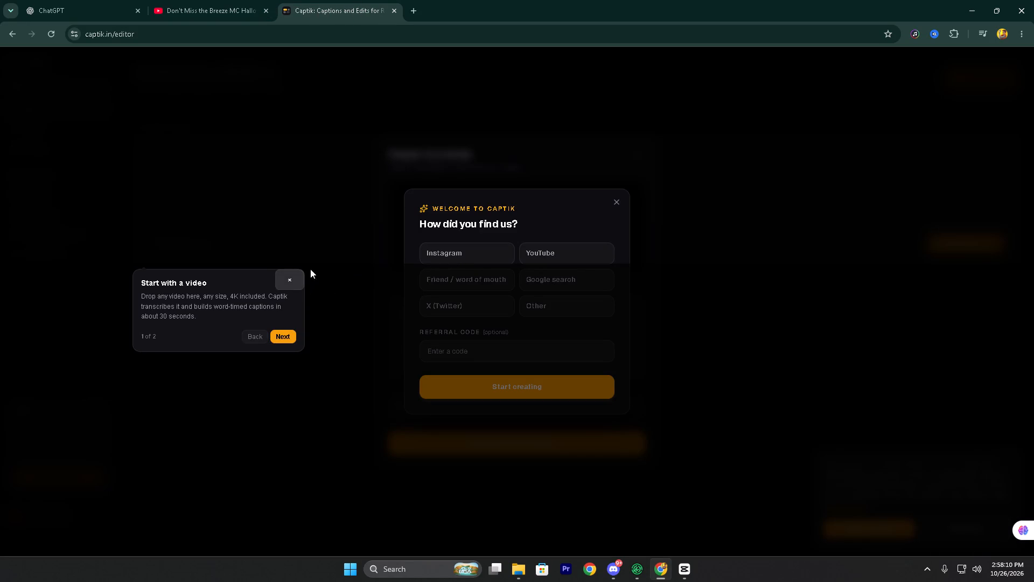
Go through the two-part introductory tour of the Captik editor until it closes.
{"action": "left_click", "coordinate": [452, 258]}
{"action": "left_click", "coordinate": [280, 332]}
{"action": "triple_click", "coordinate": [282, 336]}
{"action": "double_click", "coordinate": [337, 226]}
Answer the welcome survey with Instagram as the way Captik was found and start creating without a referral code.
{"action": "left_click", "coordinate": [445, 252]}
{"action": "right_click", "coordinate": [445, 252]}
{"action": "right_click", "coordinate": [445, 252]}
{"action": "double_click", "coordinate": [445, 252]}
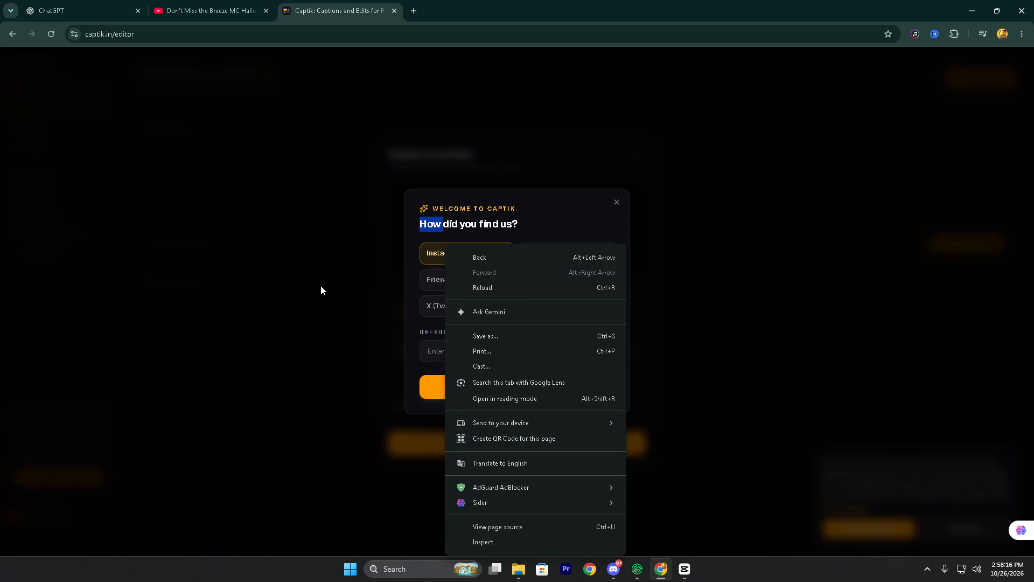
{"action": "left_click", "coordinate": [380, 280]}
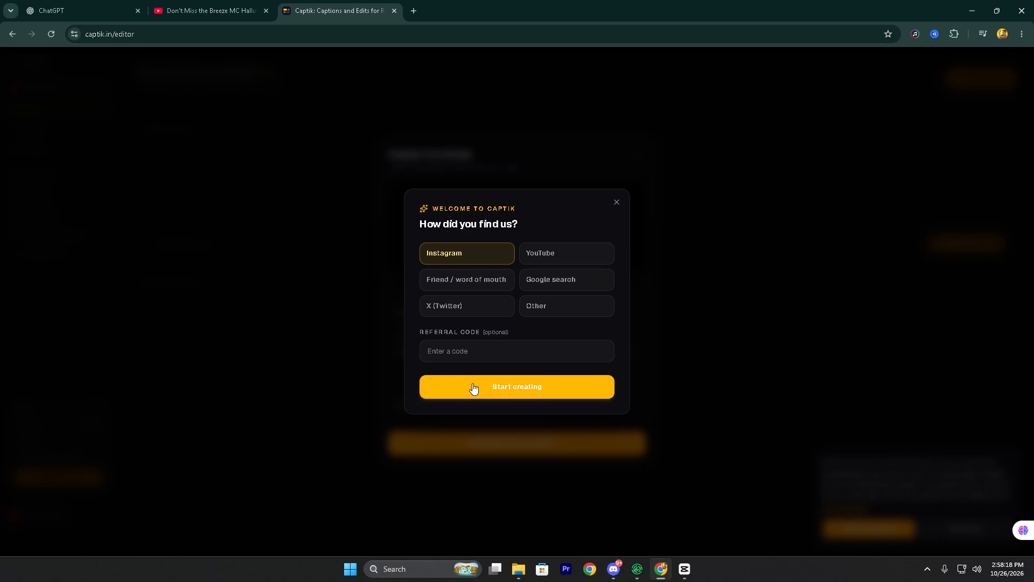
{"action": "left_click", "coordinate": [472, 383]}
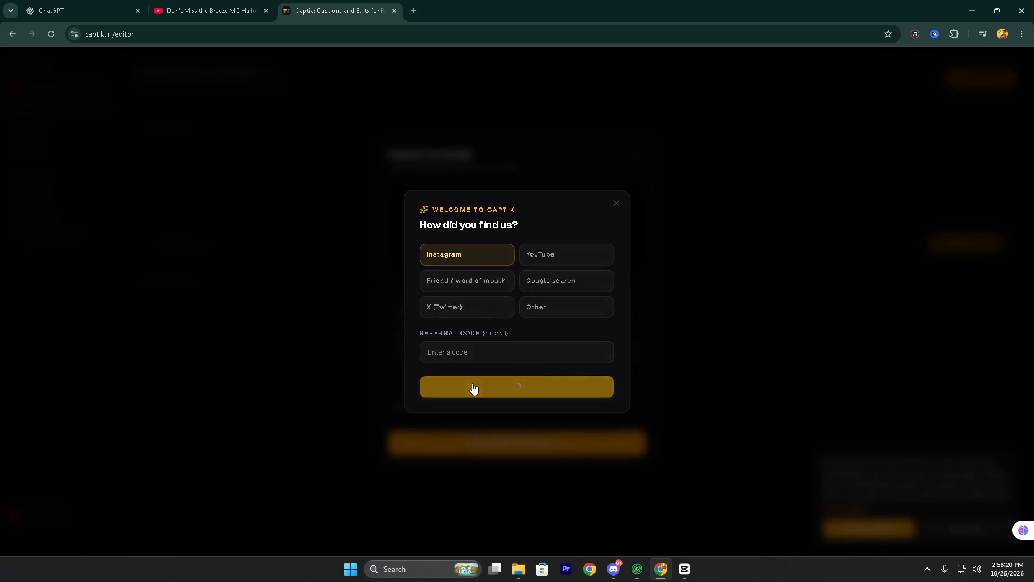
Keep the video's spoken language on Detect automatically and set the writing system to English Translation.
{"action": "left_click", "coordinate": [461, 350]}
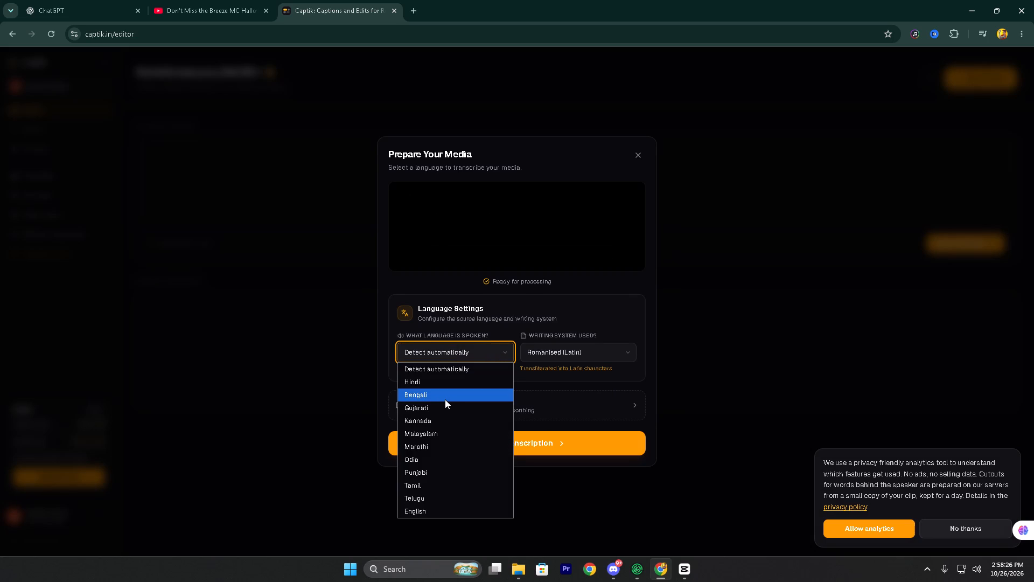
{"action": "scroll", "coordinate": [445, 399], "scroll_direction": "down", "scroll_amount": 3}
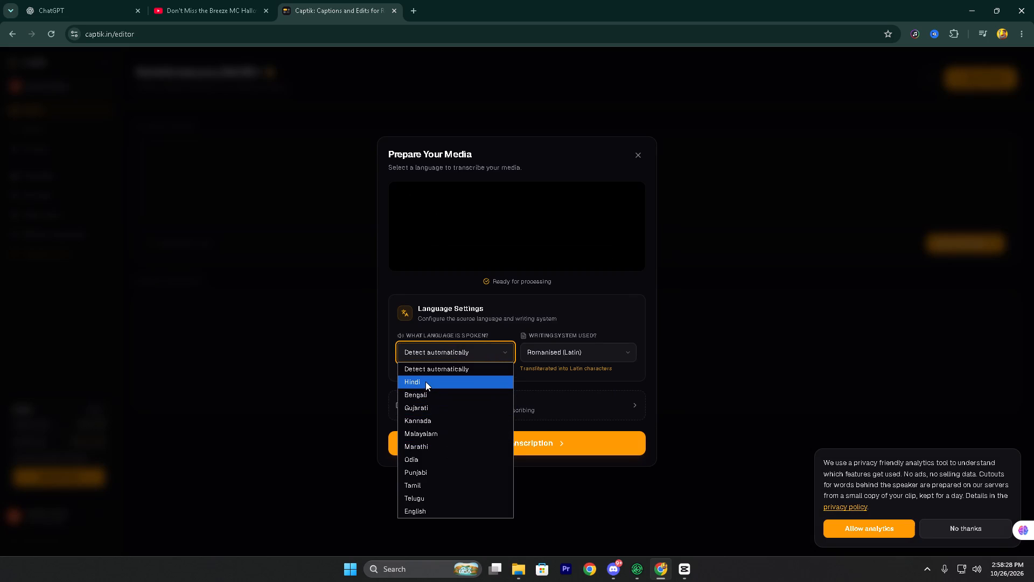
{"action": "left_click", "coordinate": [424, 369]}
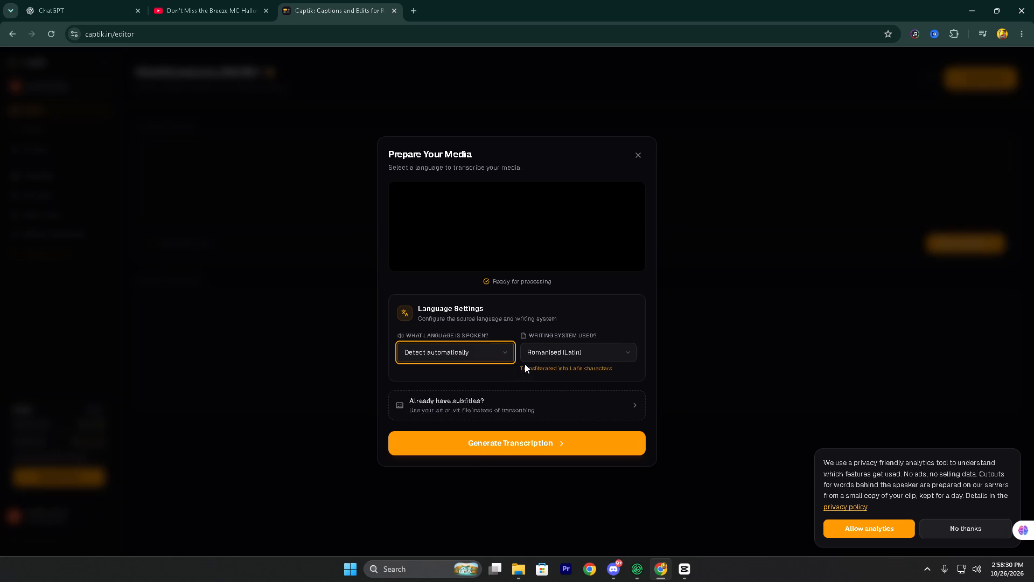
{"action": "left_click", "coordinate": [525, 364]}
{"action": "left_click", "coordinate": [534, 357]}
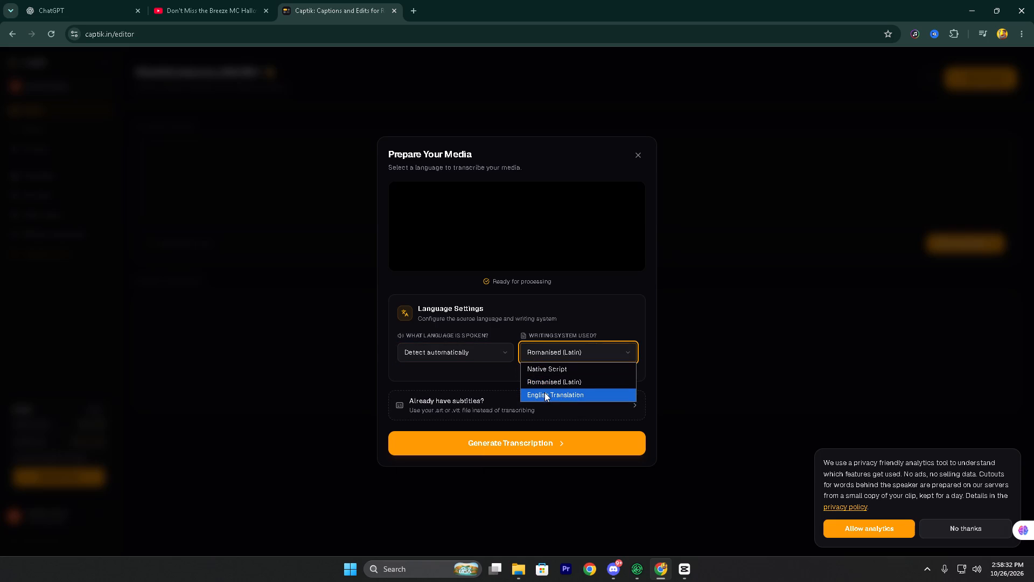
{"action": "left_click", "coordinate": [544, 392]}
Open the spoken-language choices again and look through the available languages.
{"action": "left_click", "coordinate": [469, 355]}
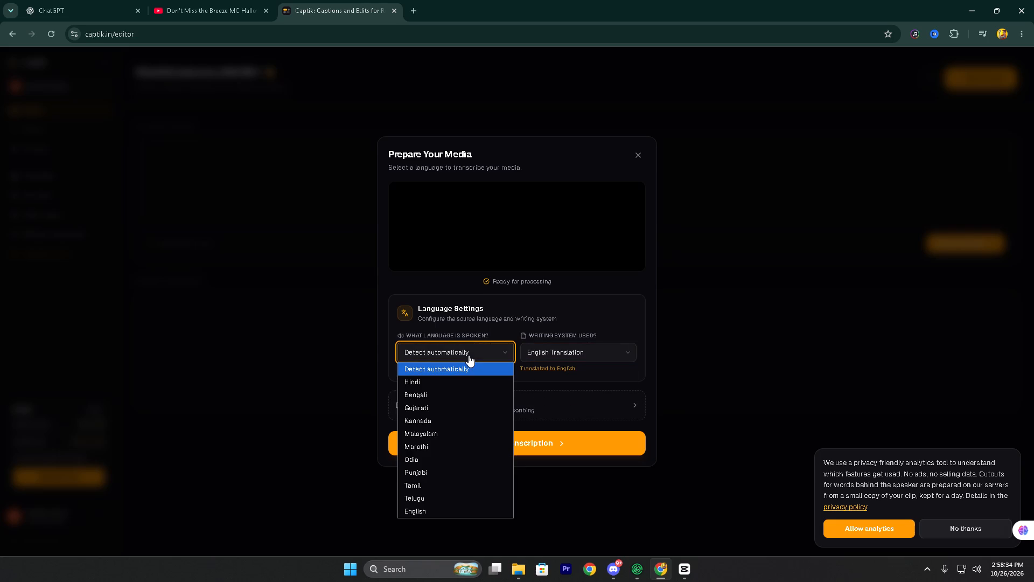
{"action": "scroll", "coordinate": [445, 401], "scroll_direction": "down", "scroll_amount": 2}
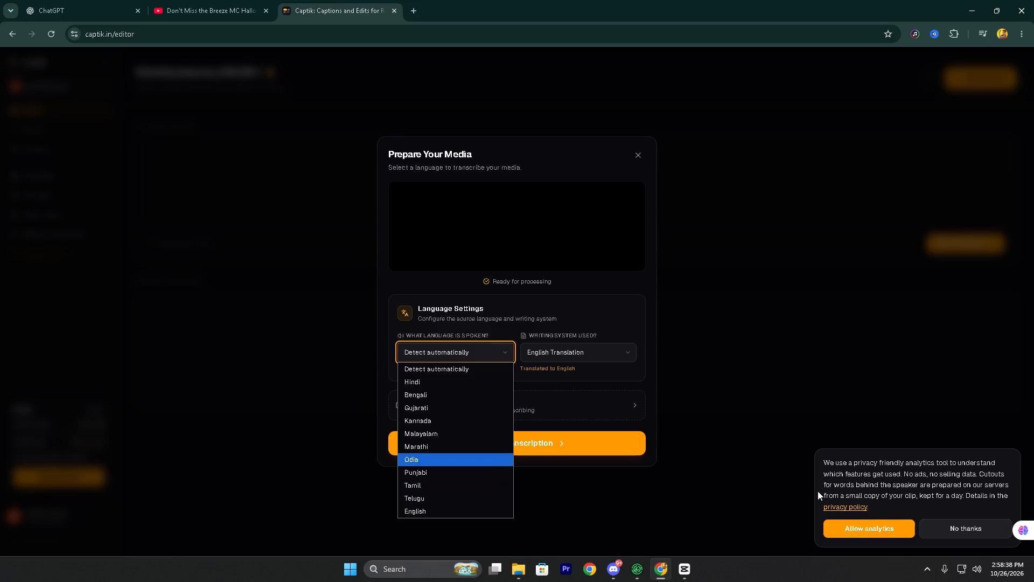
Start editing 1025(1).mp4 with automatic language detection and English Translation as the writing system, and generate the transcription.
{"action": "left_click", "coordinate": [815, 448]}
{"action": "double_click", "coordinate": [613, 175]}
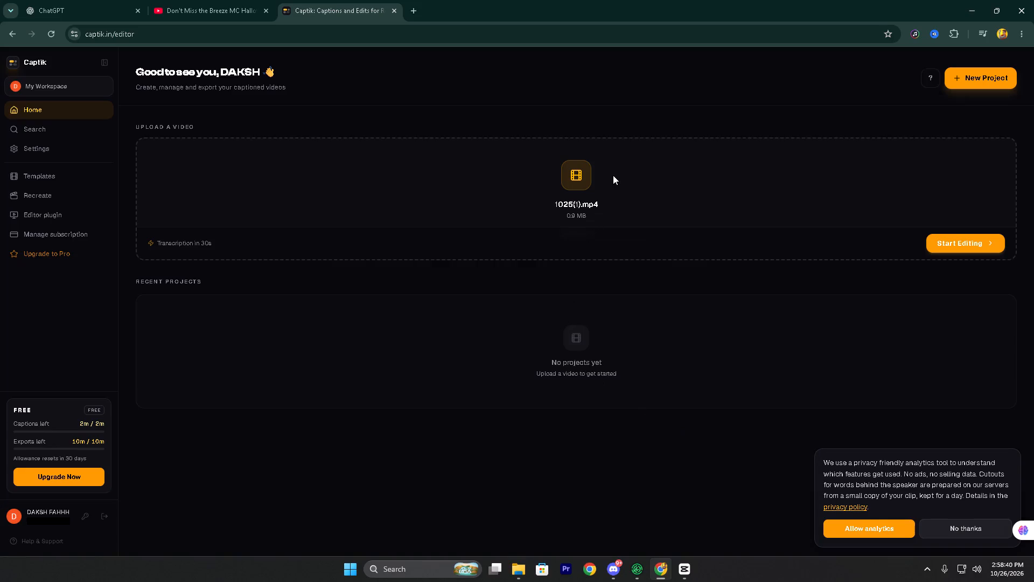
{"action": "left_click", "coordinate": [981, 246]}
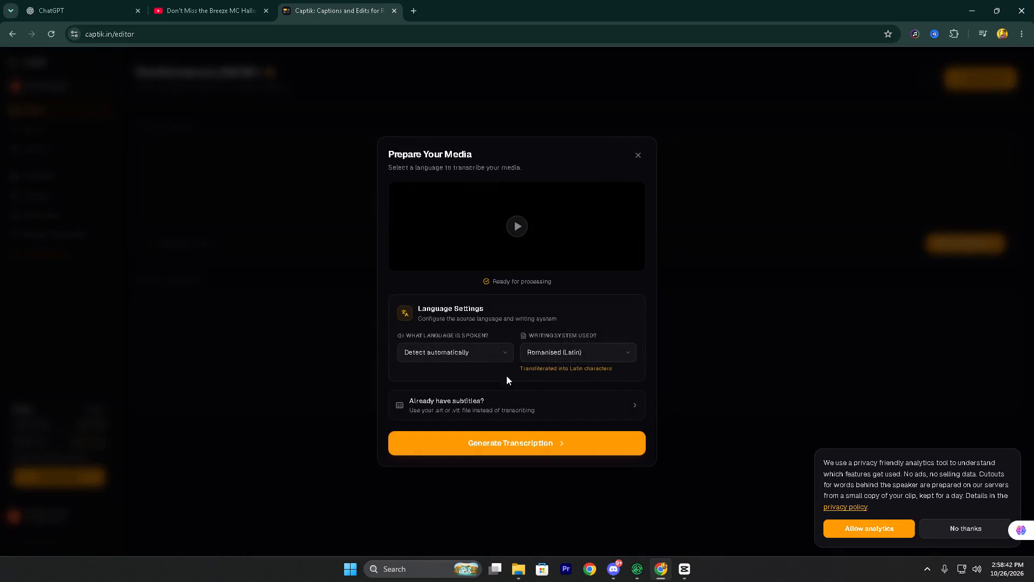
{"action": "left_click", "coordinate": [550, 351]}
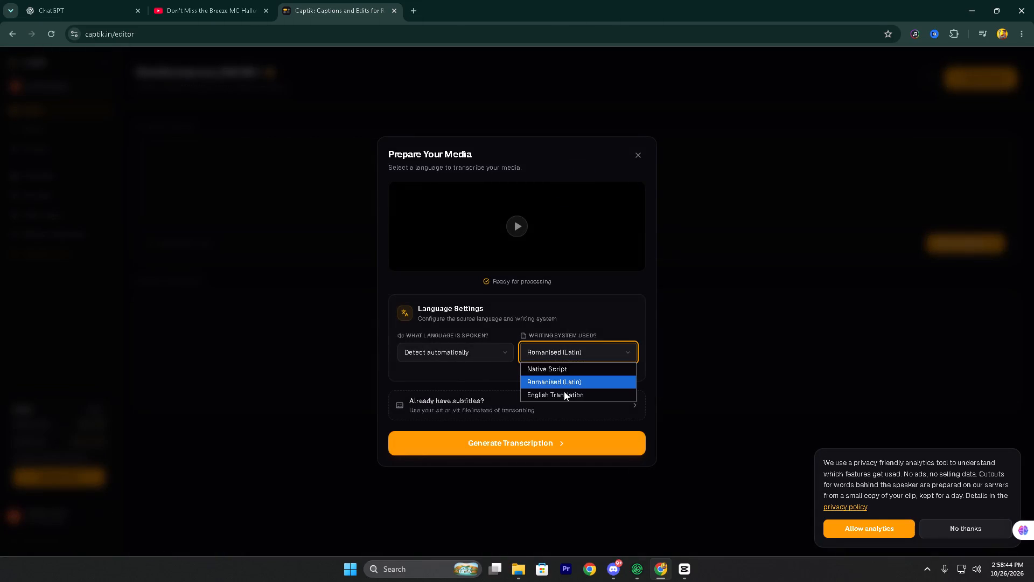
{"action": "left_click", "coordinate": [564, 391]}
{"action": "left_click", "coordinate": [523, 434]}
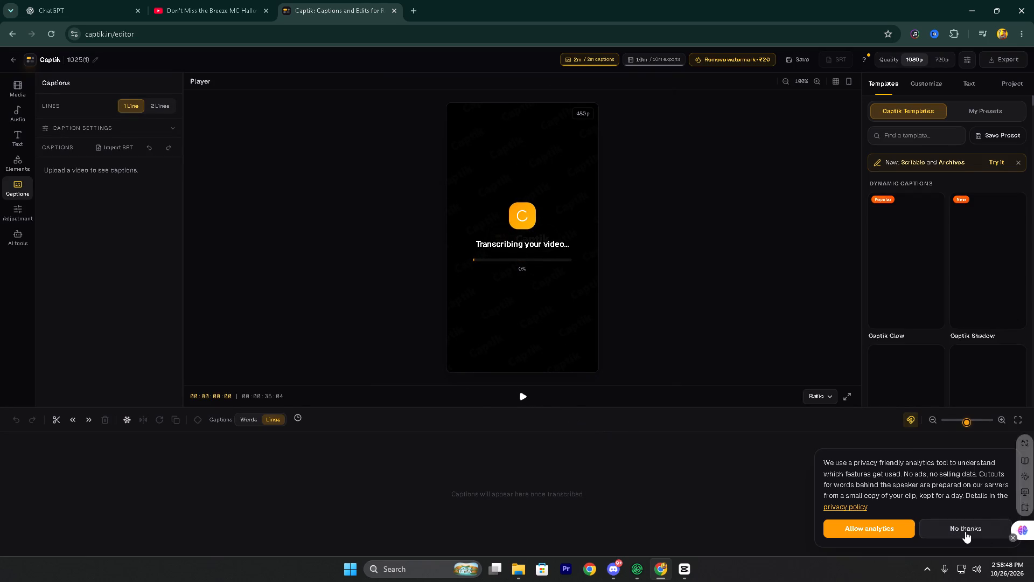
Decline the Captik site's analytics request.
{"action": "left_click", "coordinate": [962, 530]}
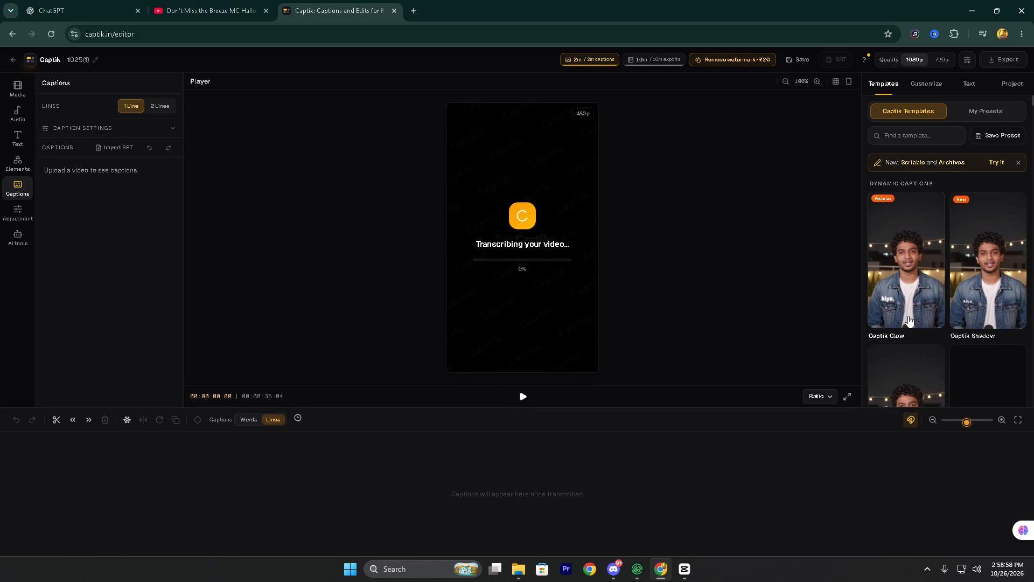
Browse the Captik caption templates while the video is being transcribed.
{"action": "scroll", "coordinate": [982, 295], "scroll_direction": "down", "scroll_amount": 3}
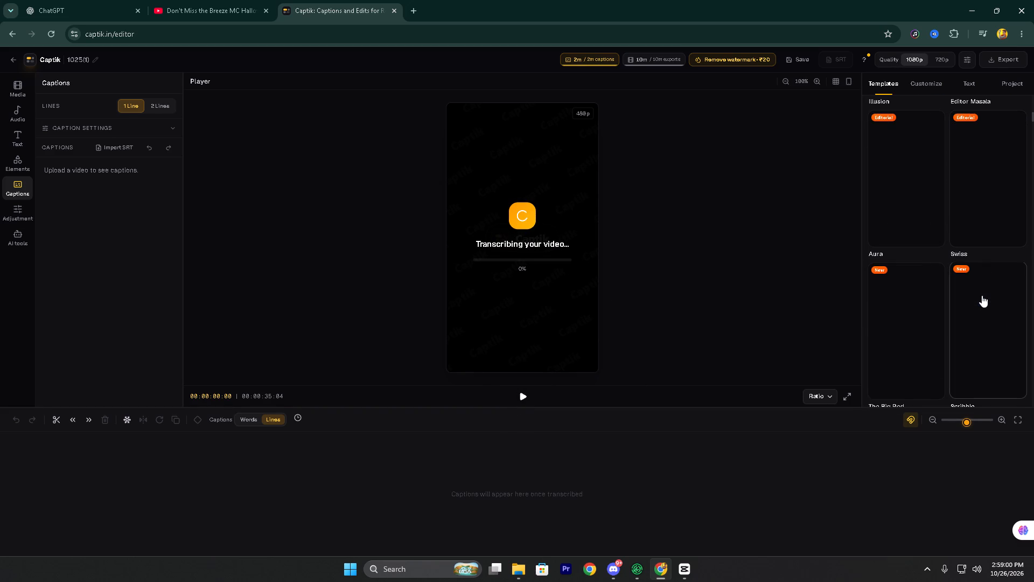
{"action": "scroll", "coordinate": [959, 284], "scroll_direction": "up", "scroll_amount": 3}
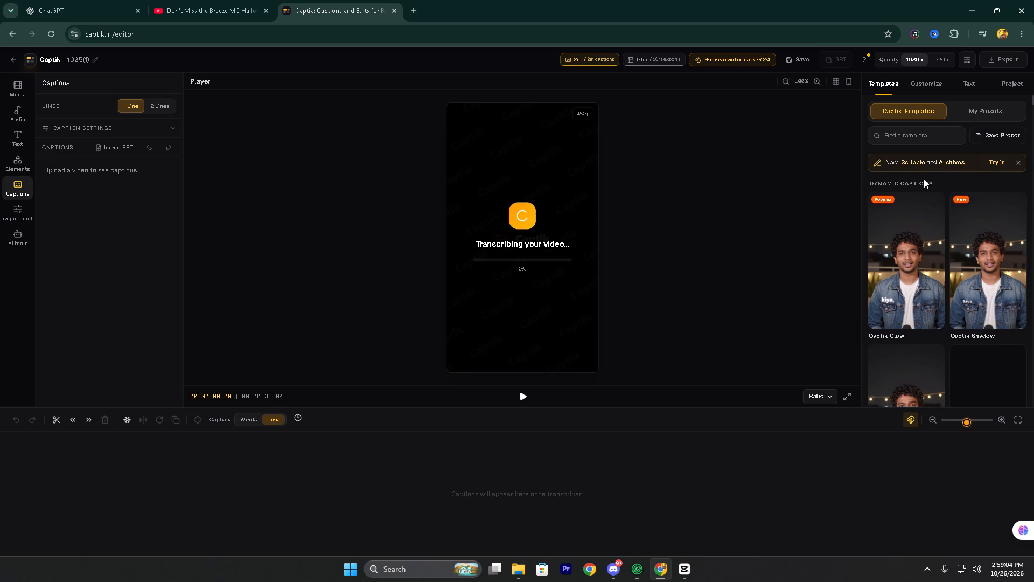
{"action": "scroll", "coordinate": [924, 180], "scroll_direction": "down", "scroll_amount": 3}
{"action": "scroll", "coordinate": [916, 237], "scroll_direction": "down", "scroll_amount": 4}
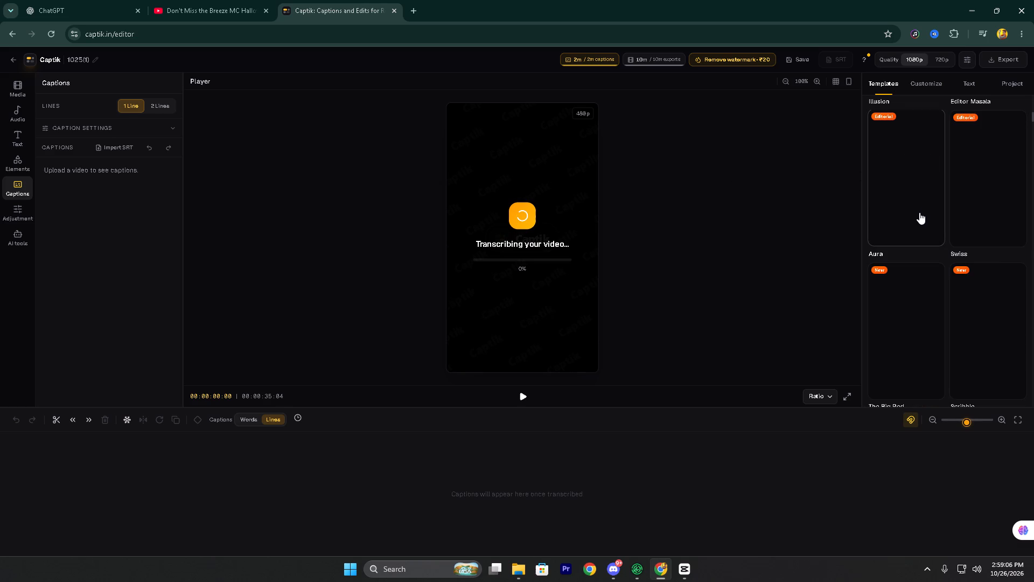
{"action": "scroll", "coordinate": [913, 289], "scroll_direction": "down", "scroll_amount": 4}
{"action": "scroll", "coordinate": [907, 338], "scroll_direction": "down", "scroll_amount": 3}
{"action": "scroll", "coordinate": [907, 338], "scroll_direction": "up", "scroll_amount": 15}
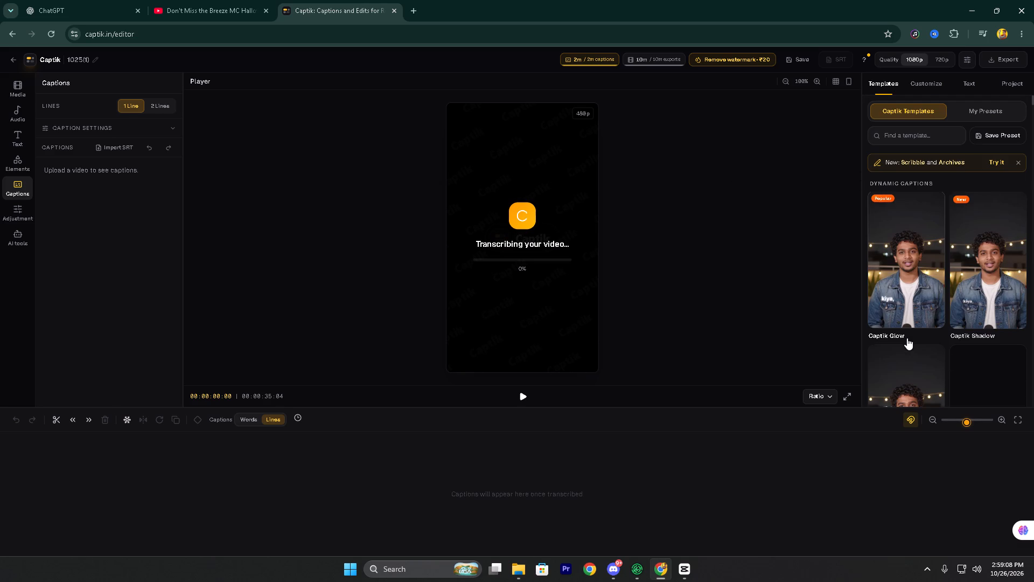
{"action": "scroll", "coordinate": [907, 338], "scroll_direction": "up", "scroll_amount": 5}
Search Google for data speed test in a new tab, open Speedtest by Ookla and try to start the test.
{"action": "left_click", "coordinate": [411, 15]}
{"action": "double_click", "coordinate": [401, 33]}
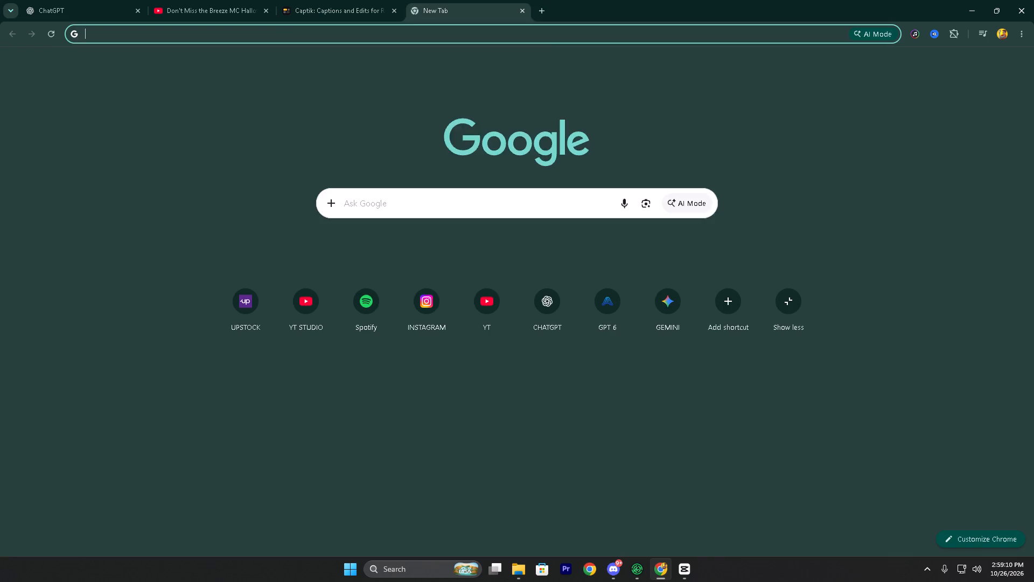
{"action": "type", "text": "da"}
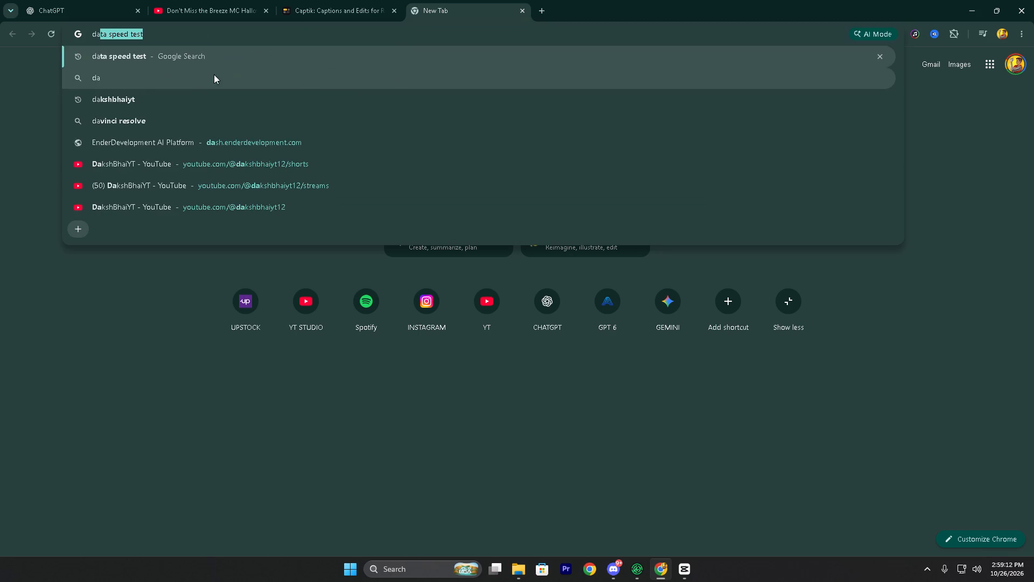
{"action": "left_click", "coordinate": [188, 60]}
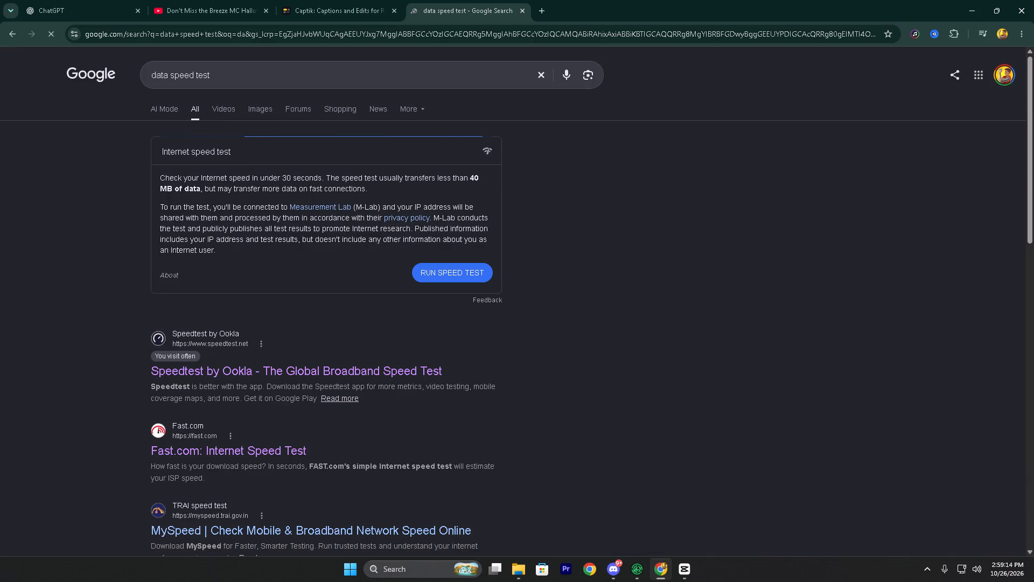
{"action": "left_click", "coordinate": [333, 370]}
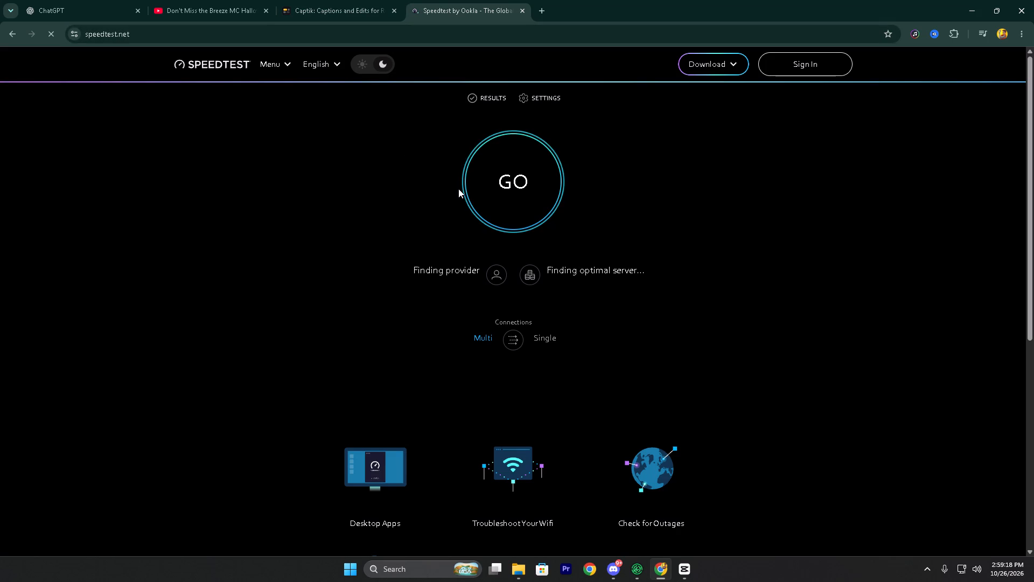
{"action": "double_click", "coordinate": [496, 182]}
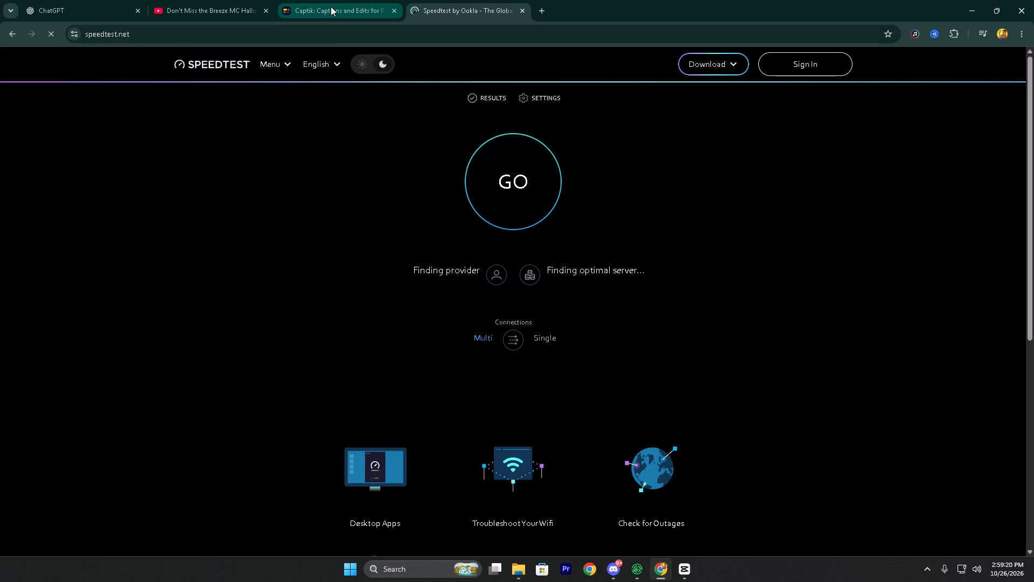
Check the transcription progress in Captik, return to Speedtest by Ookla and try starting the test again.
{"action": "left_click", "coordinate": [331, 6]}
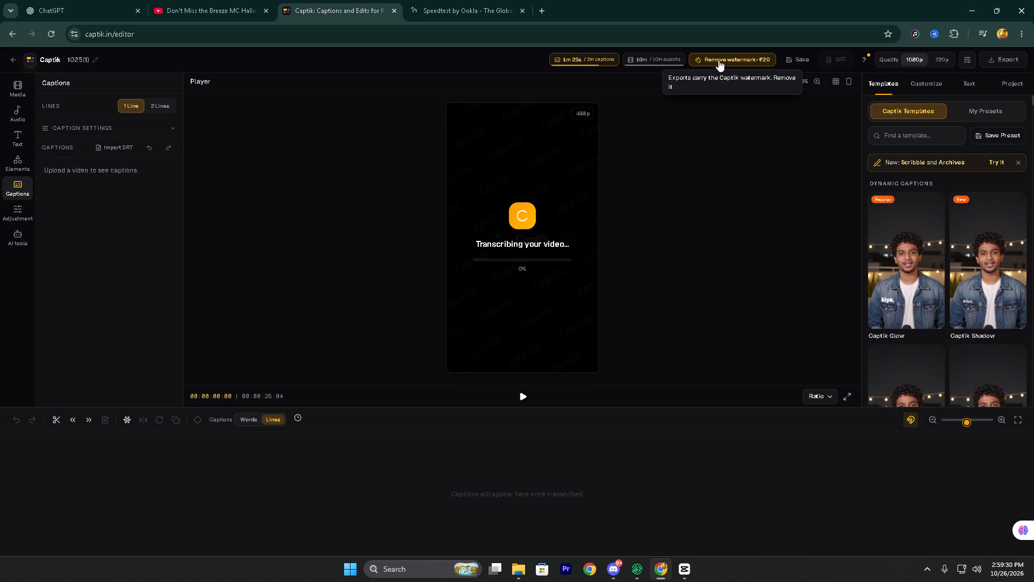
{"action": "left_click", "coordinate": [484, 1]}
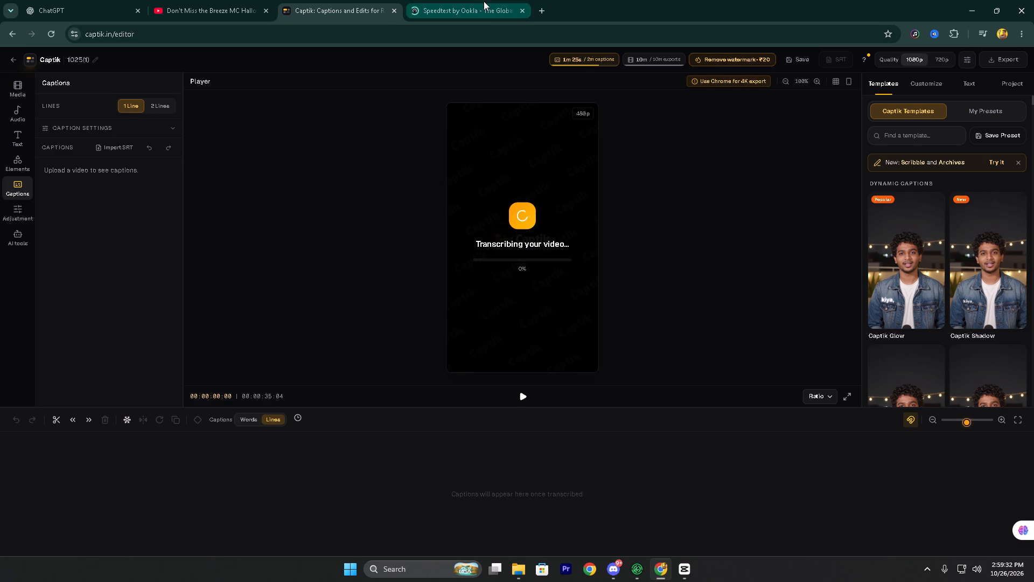
{"action": "left_click", "coordinate": [512, 166]}
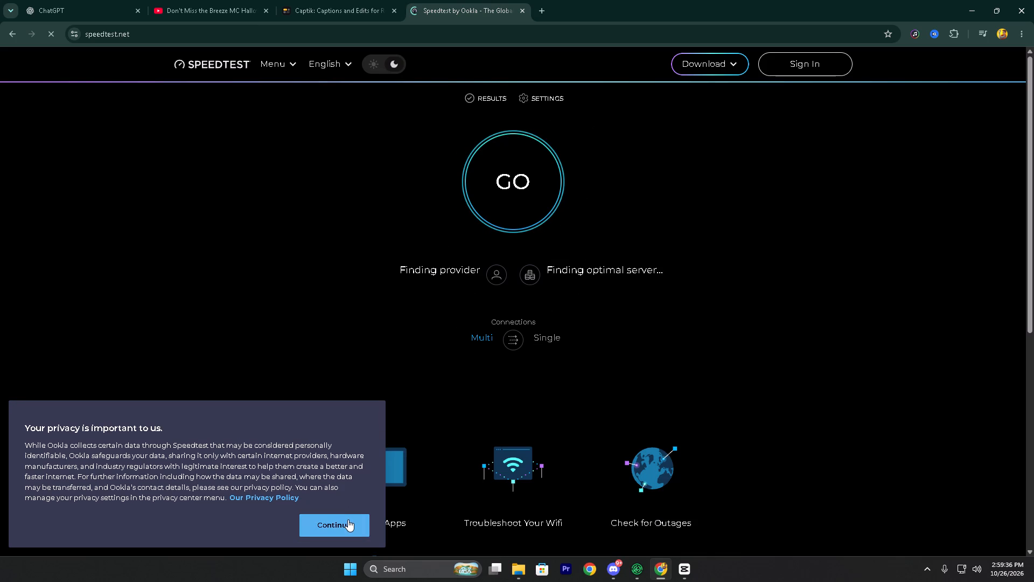
{"action": "left_click", "coordinate": [488, 179]}
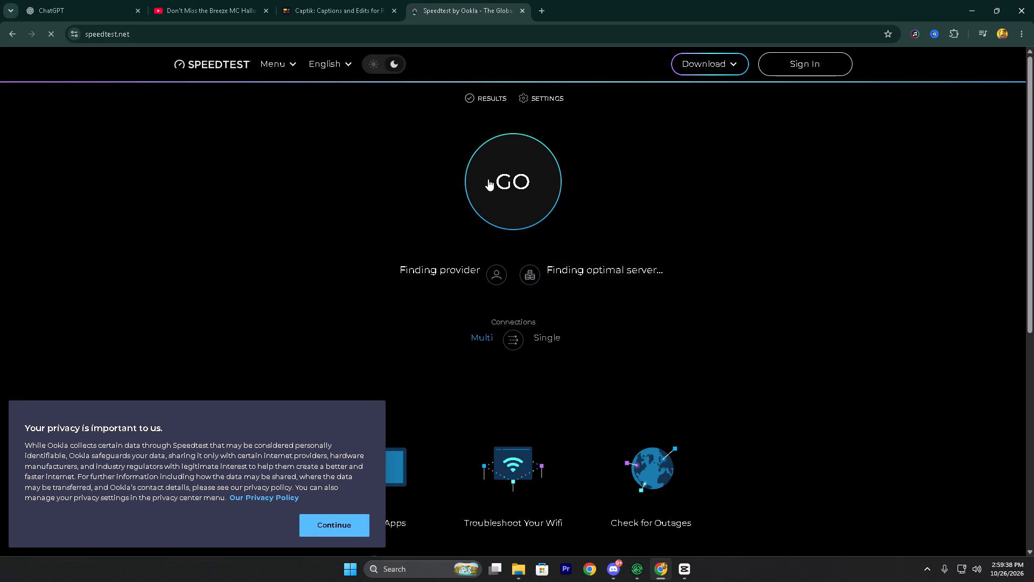
Go back to the Google results, run the built-in internet speed test and close it.
{"action": "left_click", "coordinate": [22, 38]}
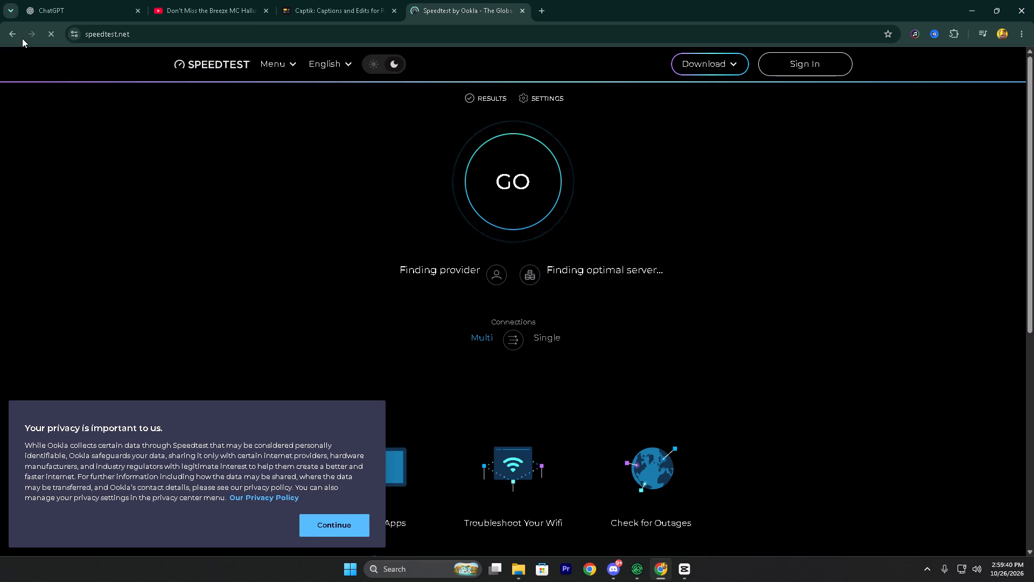
{"action": "left_click", "coordinate": [10, 34]}
{"action": "left_click", "coordinate": [451, 261]}
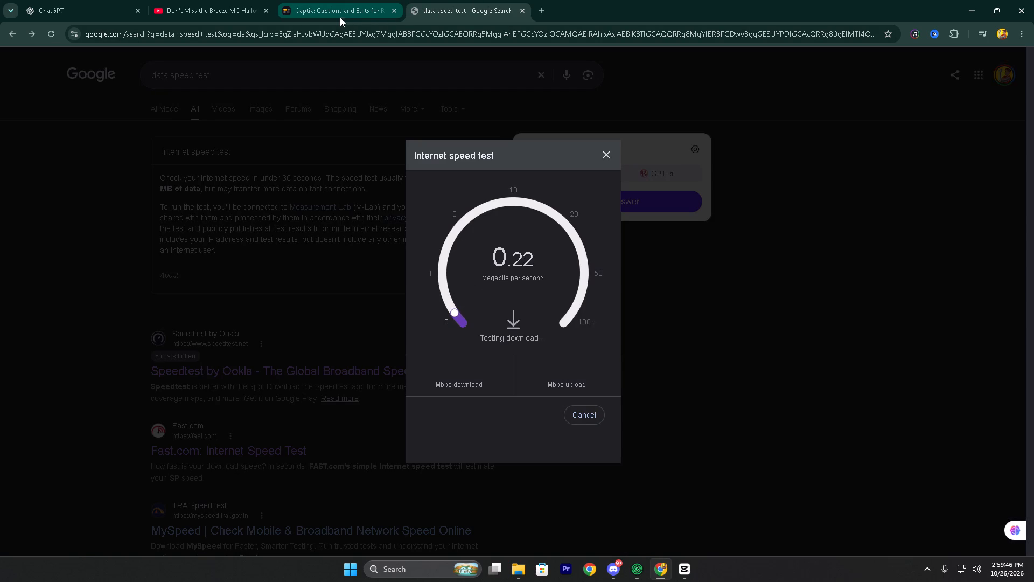
{"action": "left_click", "coordinate": [609, 154]}
Return to Captik and briefly play the clip while checking the transcription.
{"action": "left_click", "coordinate": [277, 0]}
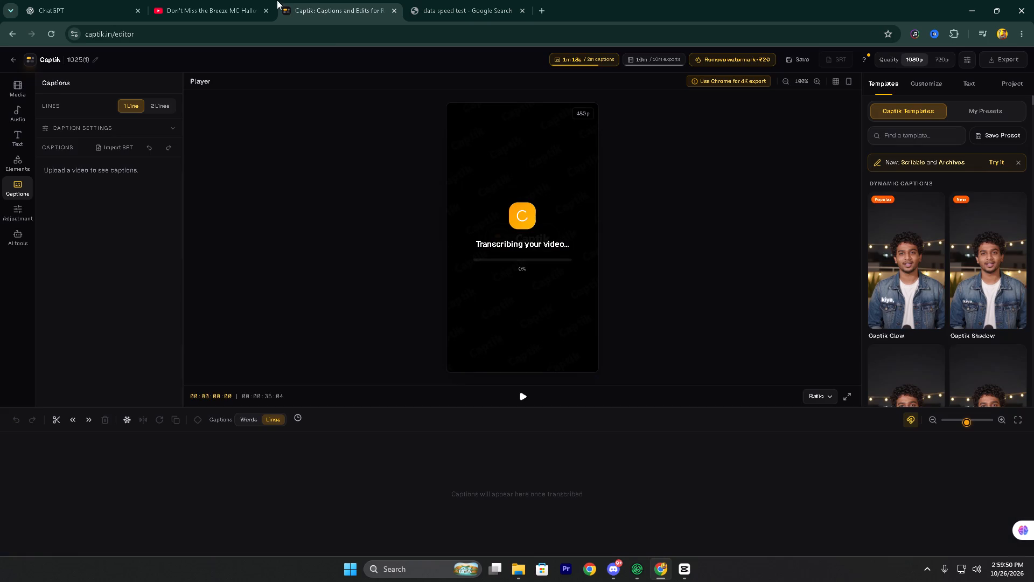
{"action": "left_click", "coordinate": [524, 395]}
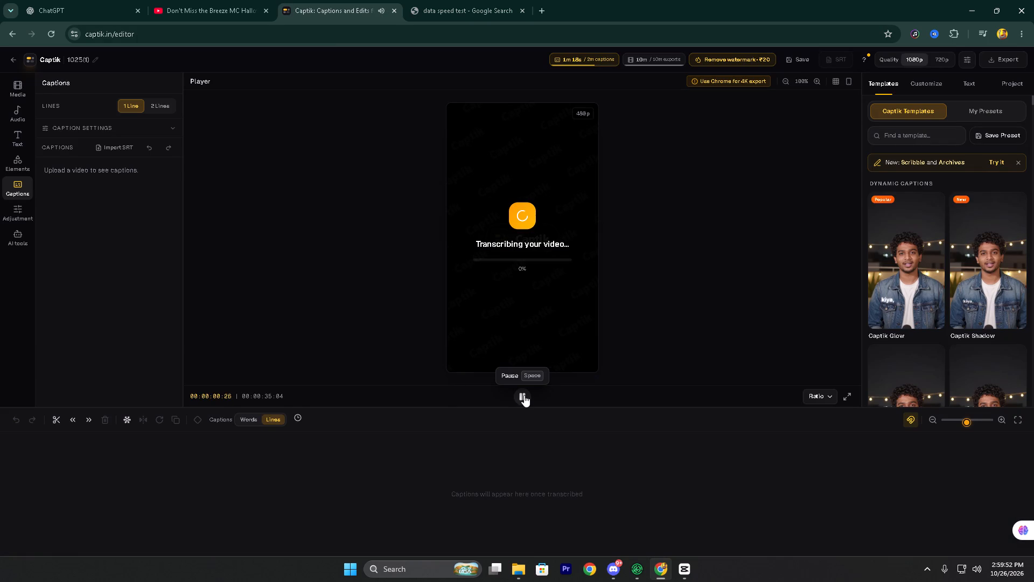
{"action": "left_click", "coordinate": [524, 395]}
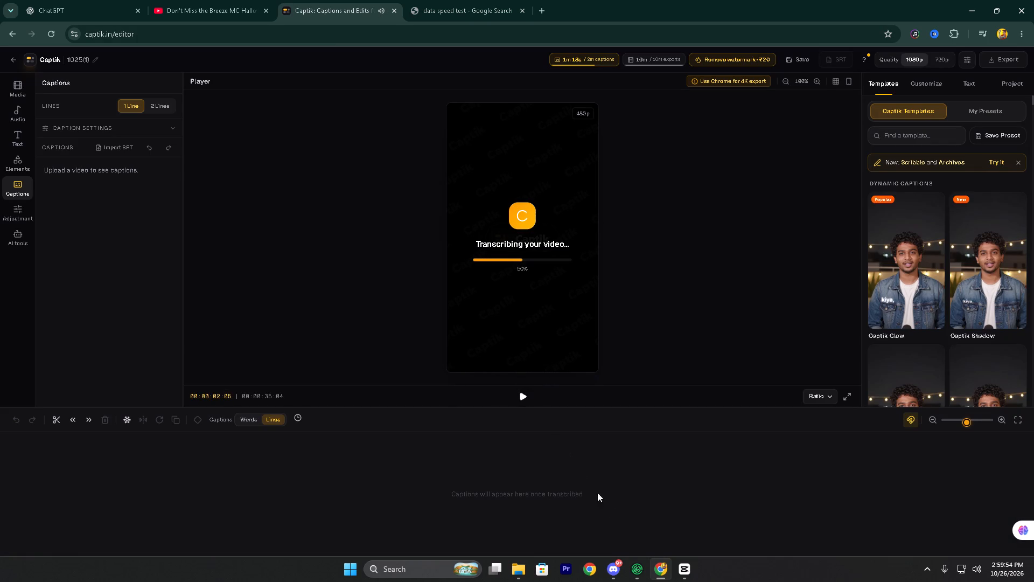
{"action": "left_click", "coordinate": [607, 540]}
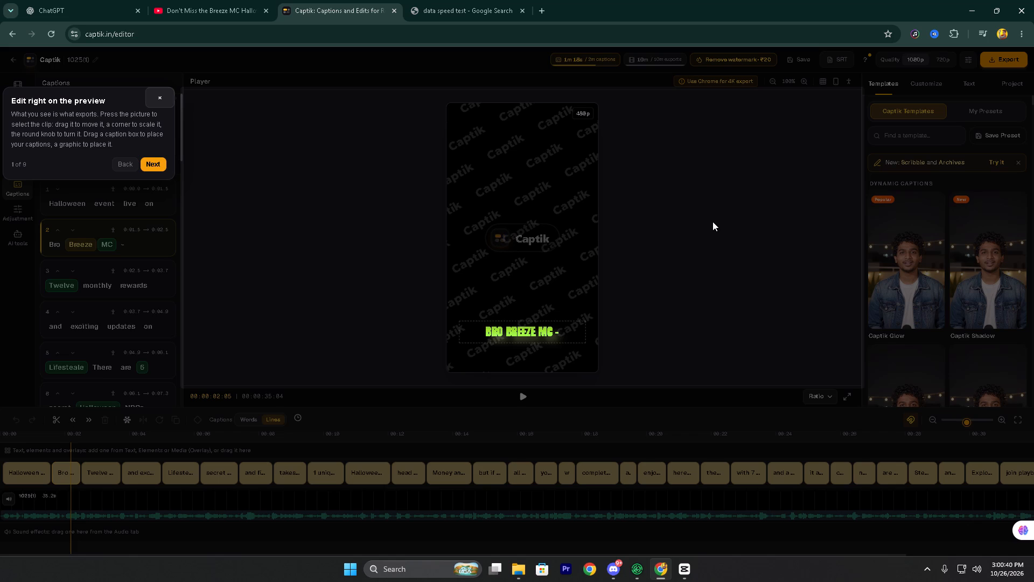
Dismiss the editor tour and play the first seconds of the clip to review the generated captions.
{"action": "left_click", "coordinate": [521, 396]}
{"action": "left_click", "coordinate": [521, 396]}
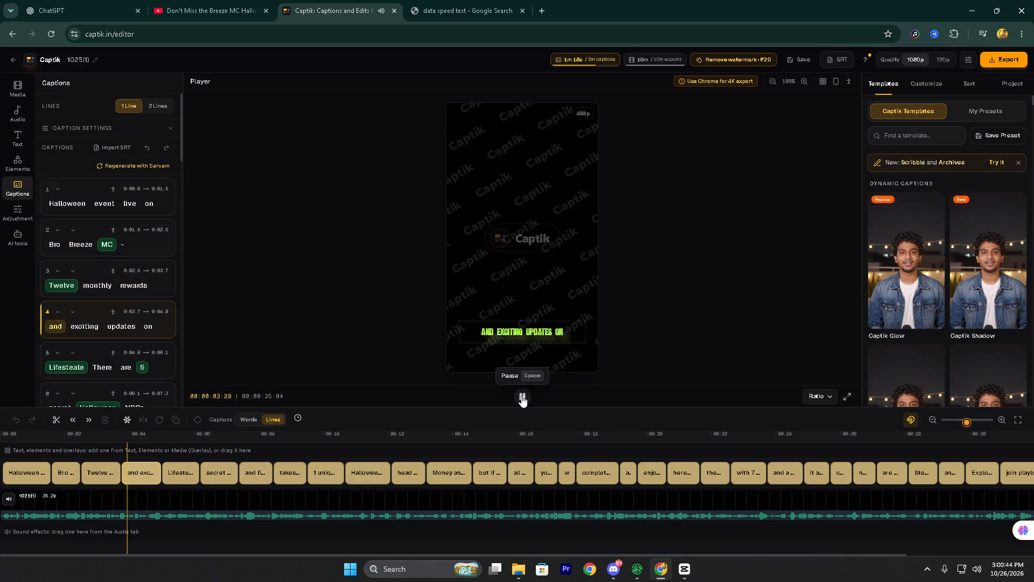
{"action": "double_click", "coordinate": [521, 396]}
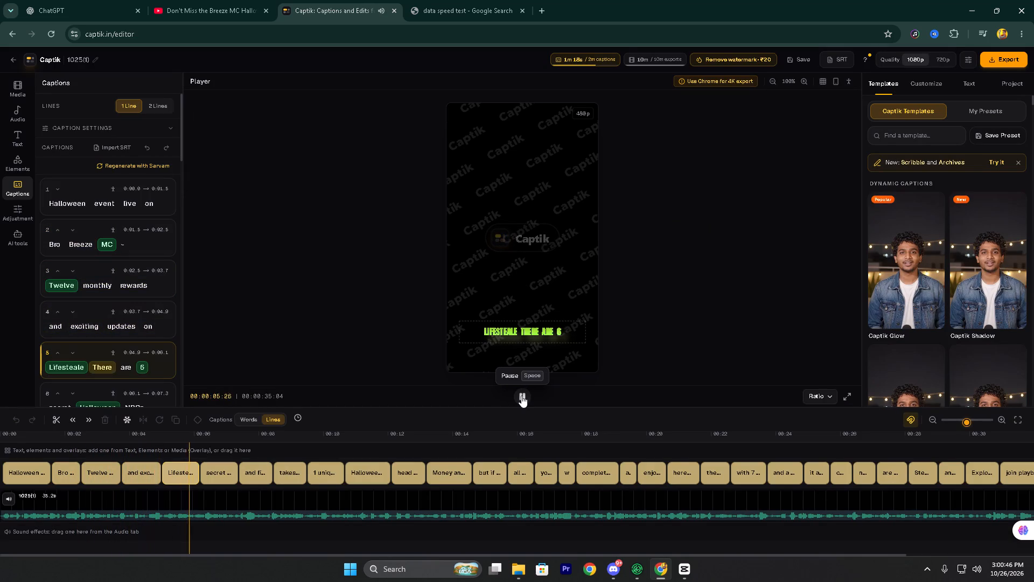
{"action": "key", "text": "space"}
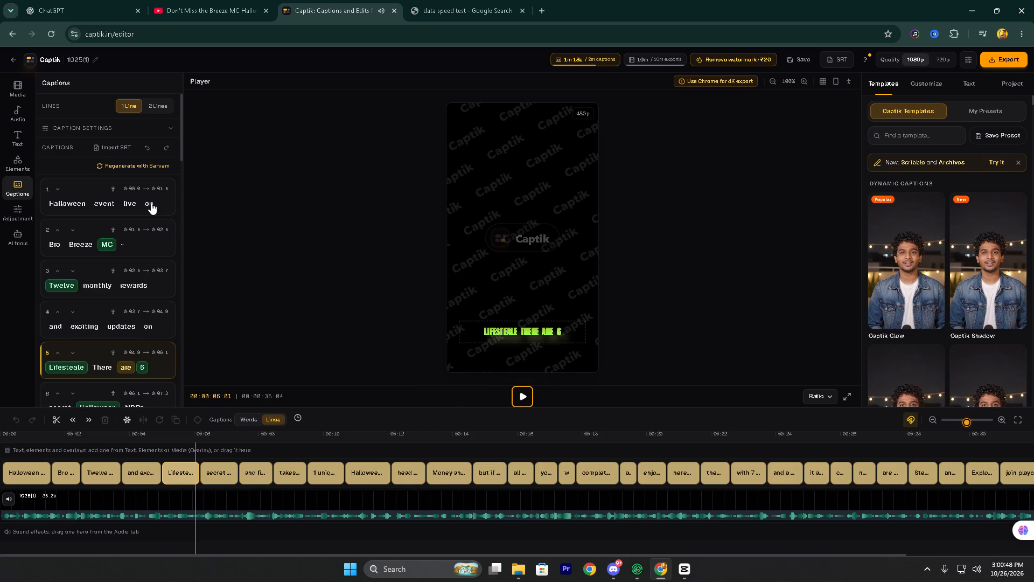
Set the maximum words per caption to 2 in the caption settings and recreate the captions.
{"action": "left_click", "coordinate": [67, 128]}
{"action": "left_click_drag", "start_coordinate": [81, 155], "coordinate": [75, 156]}
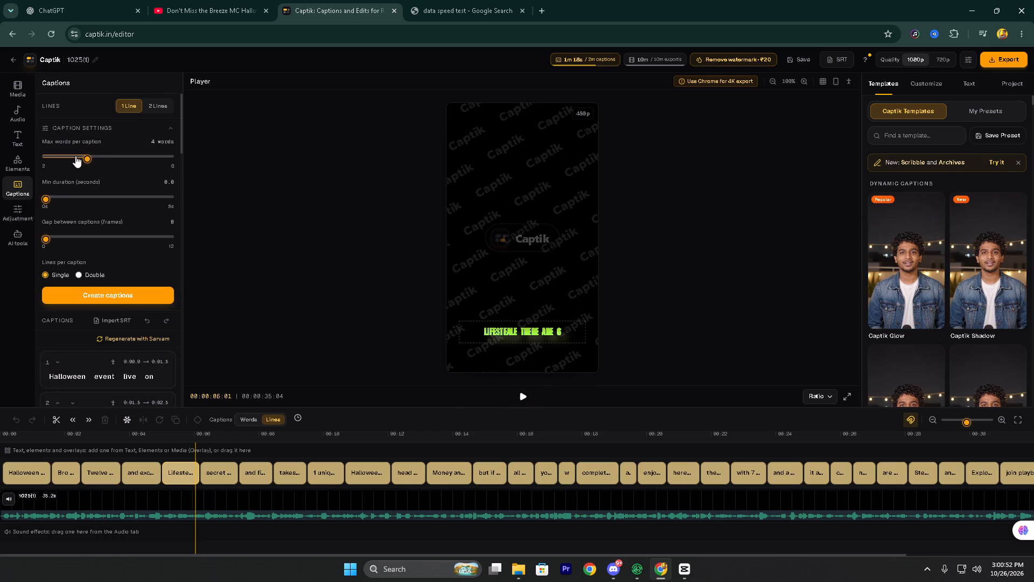
{"action": "left_click_drag", "start_coordinate": [75, 156], "coordinate": [53, 156]}
{"action": "left_click", "coordinate": [90, 295]}
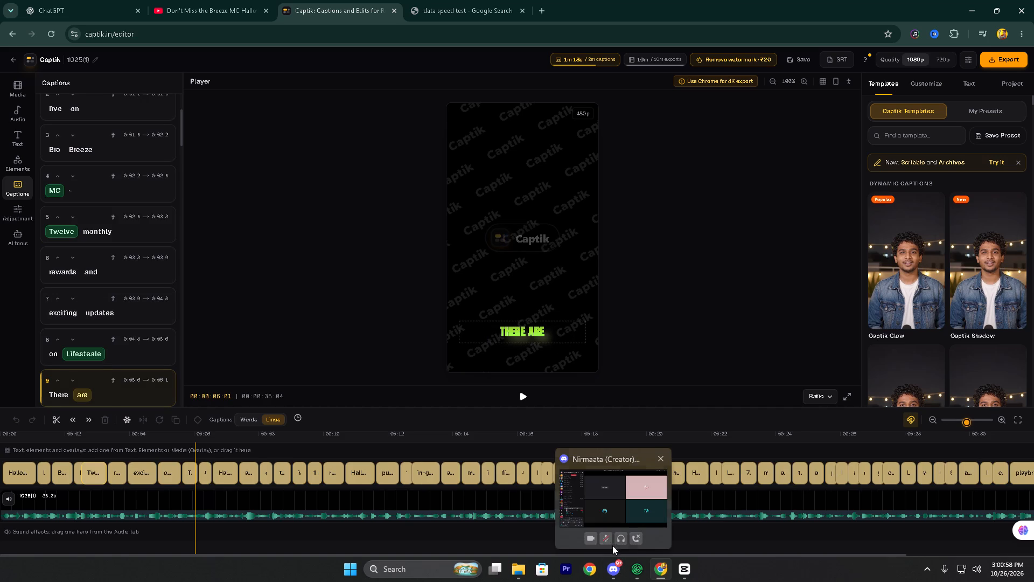
Unmute the microphone in the Discord call.
{"action": "left_click", "coordinate": [604, 537]}
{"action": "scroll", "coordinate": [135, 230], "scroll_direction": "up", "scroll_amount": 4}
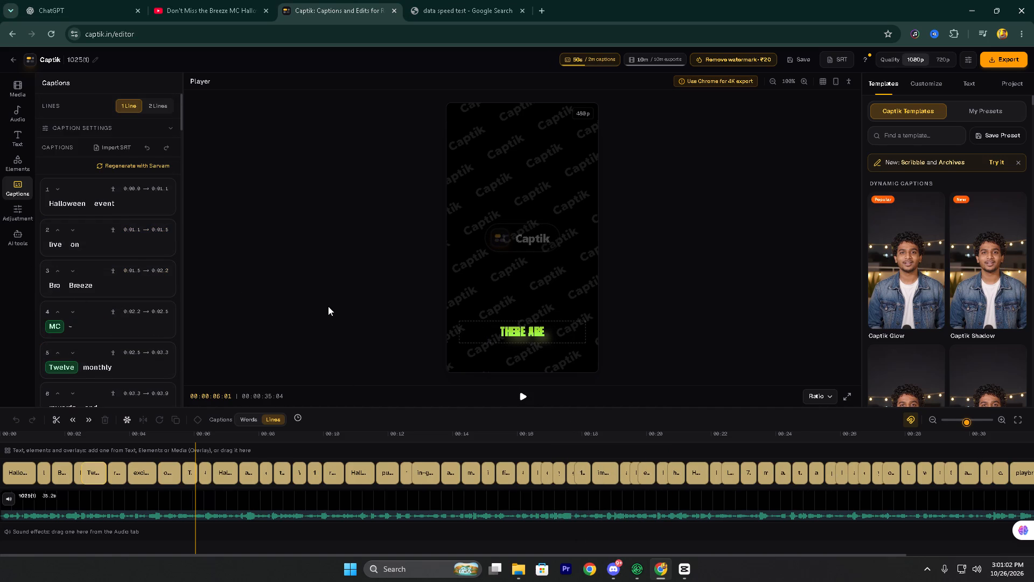
Play a short stretch of the clip to review the two-word captions.
{"action": "left_click", "coordinate": [528, 398]}
{"action": "left_click", "coordinate": [523, 398]}
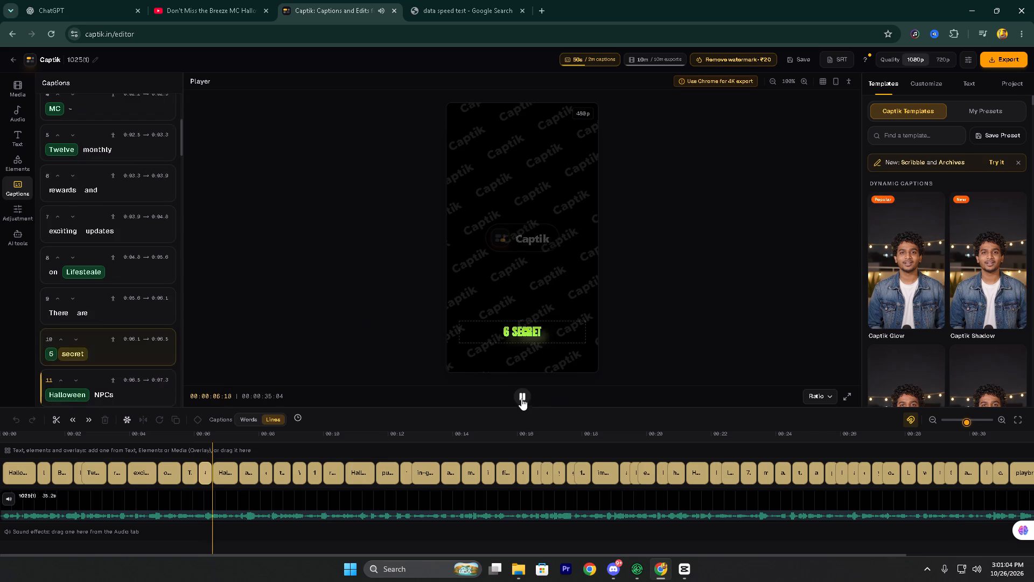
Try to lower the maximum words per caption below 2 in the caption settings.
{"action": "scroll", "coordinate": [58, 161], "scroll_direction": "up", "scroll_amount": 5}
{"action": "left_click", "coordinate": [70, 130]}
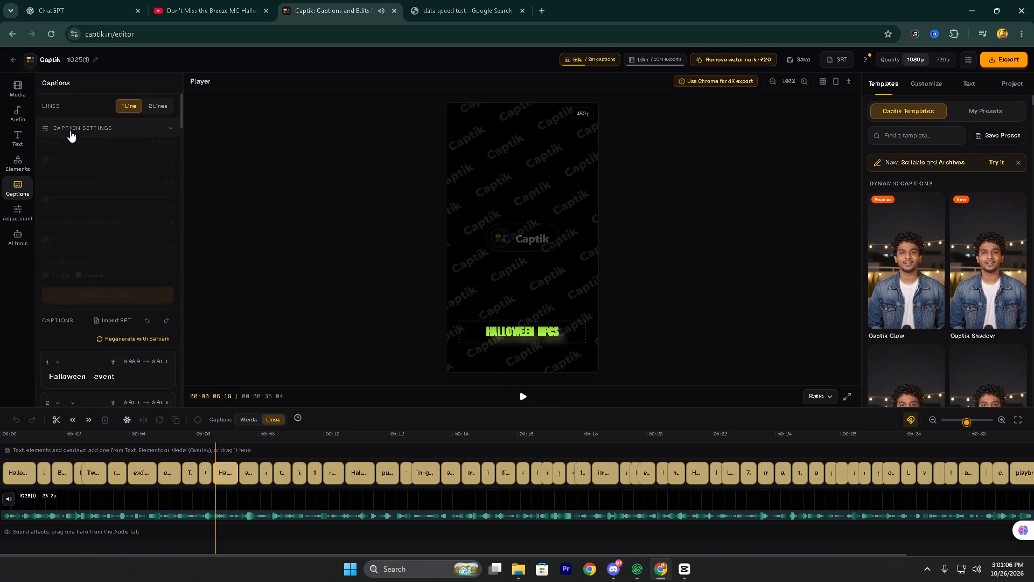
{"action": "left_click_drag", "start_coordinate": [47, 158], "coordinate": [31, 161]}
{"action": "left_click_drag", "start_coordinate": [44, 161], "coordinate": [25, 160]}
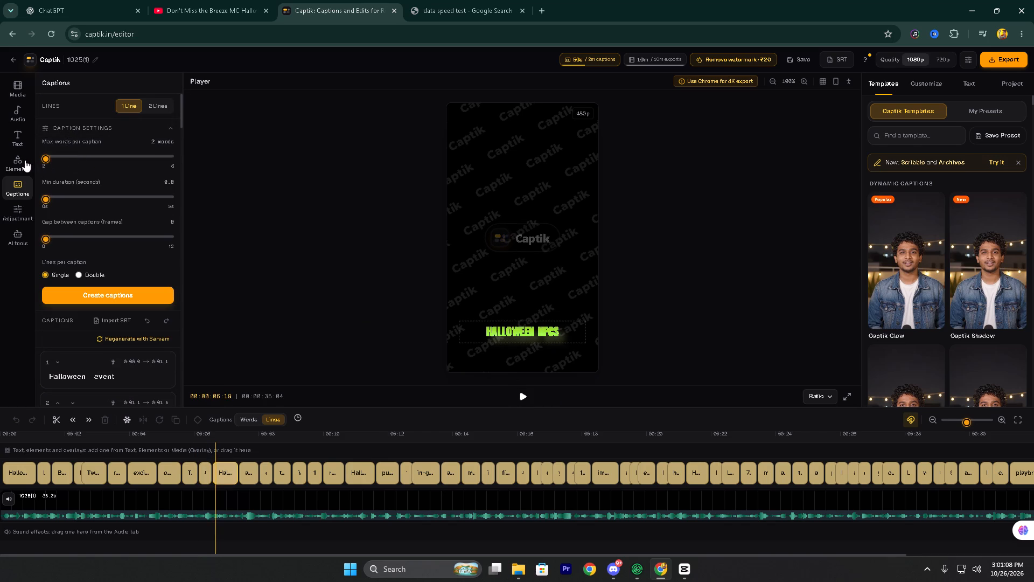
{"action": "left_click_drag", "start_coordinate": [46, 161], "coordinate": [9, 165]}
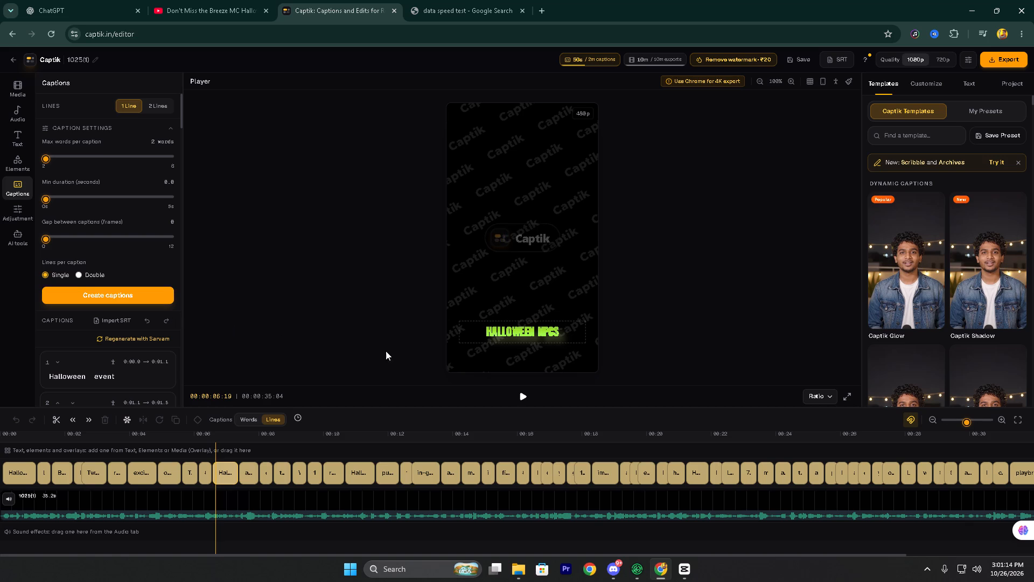
Play a few more seconds of the clip to check the caption pacing against the voice-over.
{"action": "left_click", "coordinate": [520, 391]}
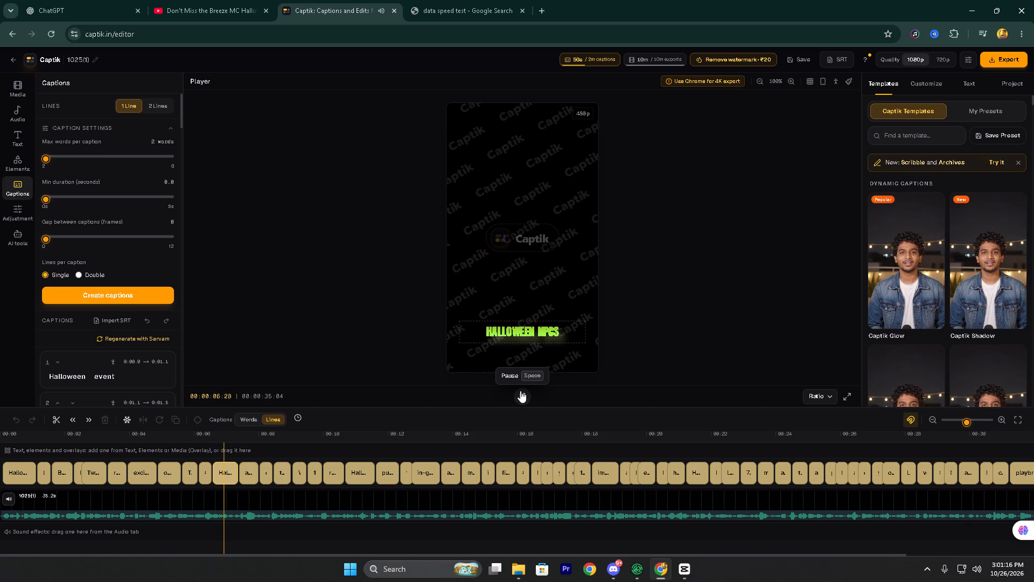
{"action": "left_click", "coordinate": [520, 391]}
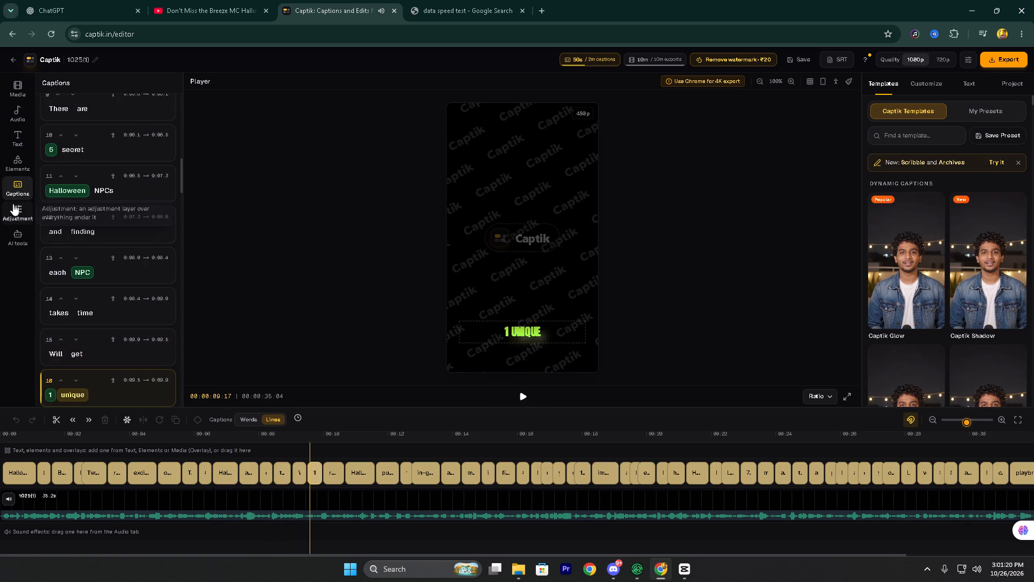
Browse the Captik caption templates to examine the available styles.
{"action": "scroll", "coordinate": [960, 289], "scroll_direction": "down", "scroll_amount": 3}
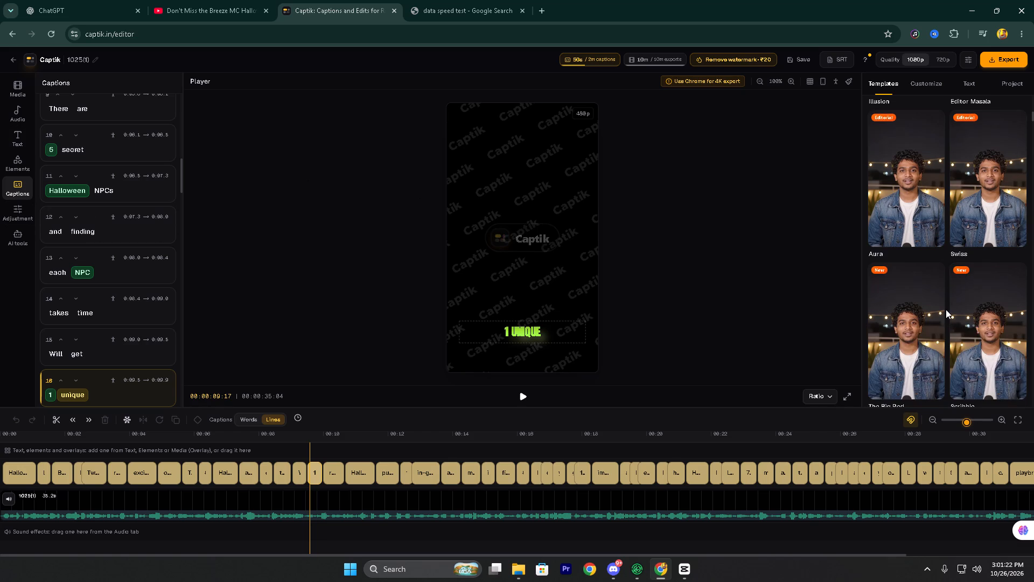
{"action": "scroll", "coordinate": [946, 305], "scroll_direction": "down", "scroll_amount": 5}
{"action": "scroll", "coordinate": [971, 251], "scroll_direction": "down", "scroll_amount": 3}
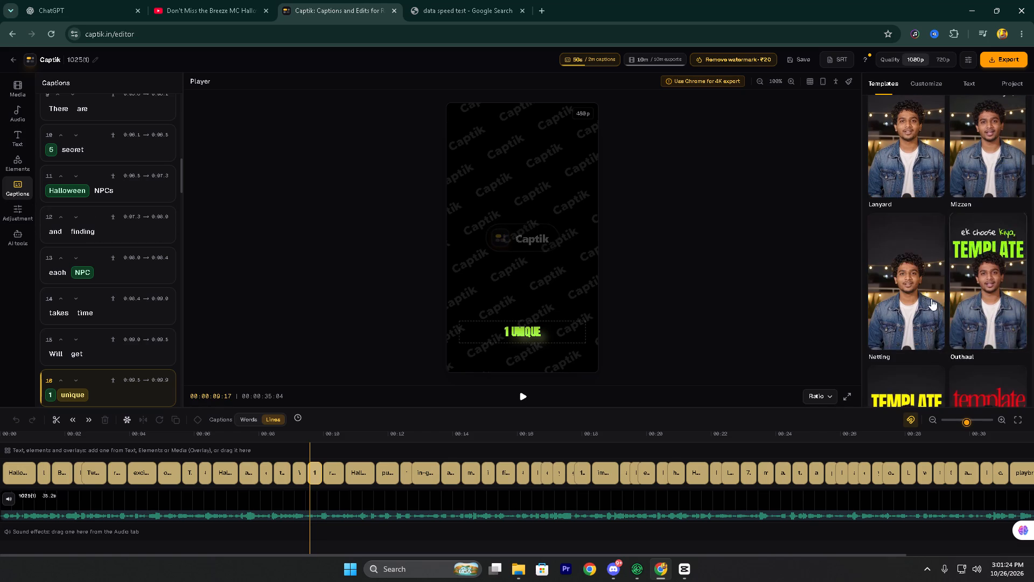
{"action": "scroll", "coordinate": [894, 247], "scroll_direction": "down", "scroll_amount": 9}
{"action": "scroll", "coordinate": [926, 293], "scroll_direction": "down", "scroll_amount": 4}
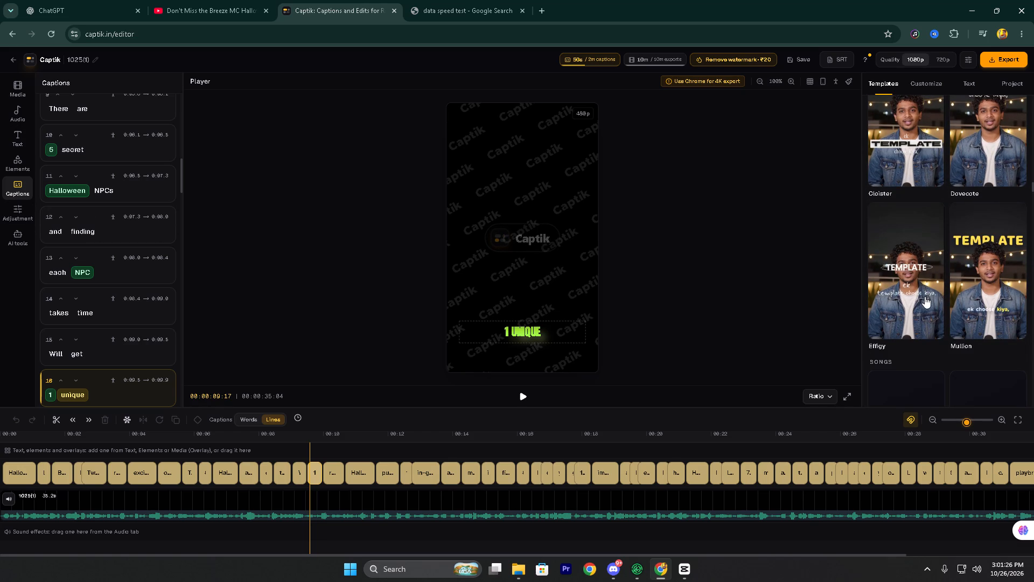
Customize the caption layout to 1 word per caption, keeping the words not said yet set to Show.
{"action": "scroll", "coordinate": [916, 299], "scroll_direction": "up", "scroll_amount": 16}
{"action": "double_click", "coordinate": [930, 80]}
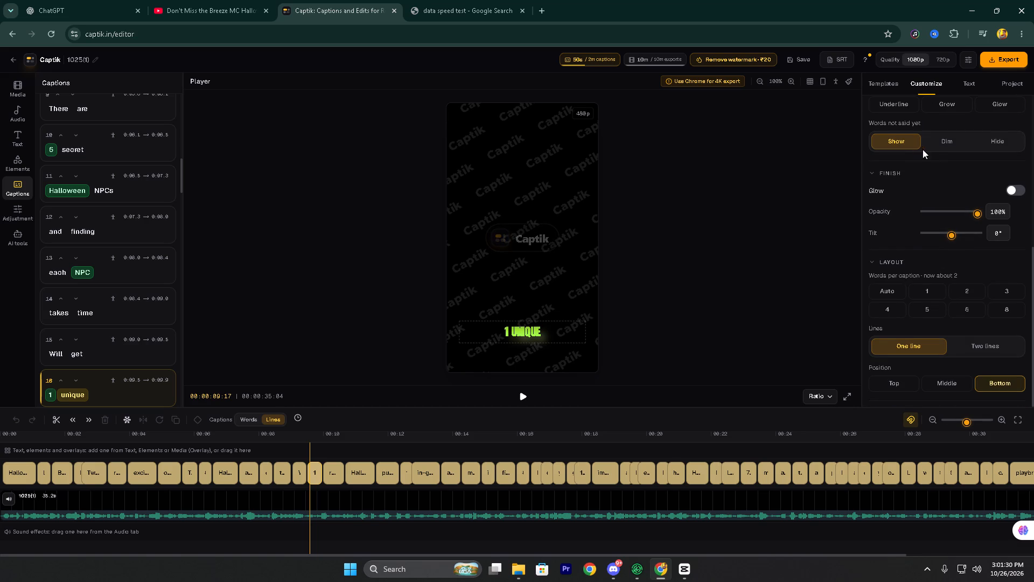
{"action": "left_click", "coordinate": [953, 145]}
{"action": "left_click", "coordinate": [909, 140]}
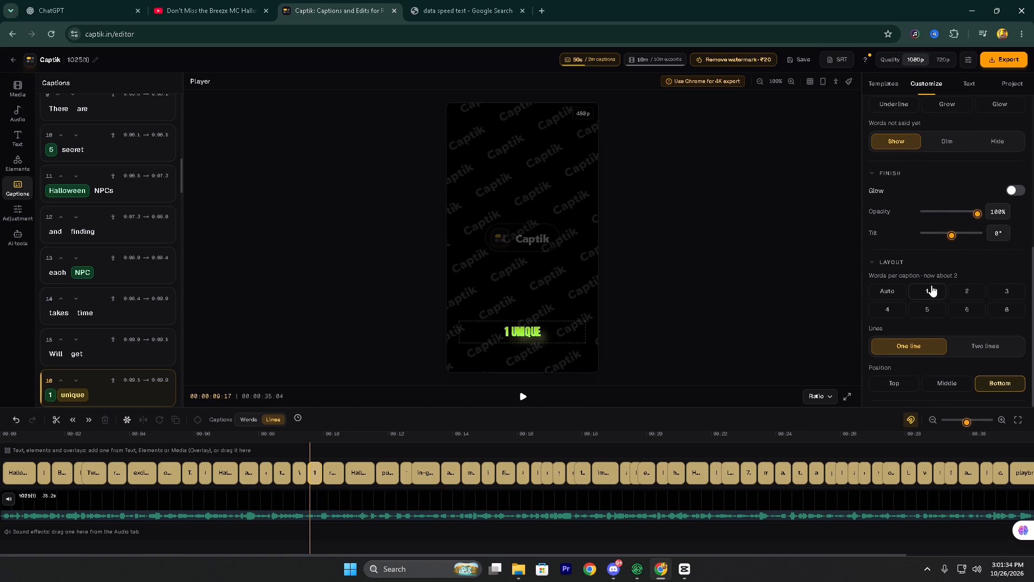
{"action": "left_click", "coordinate": [931, 285]}
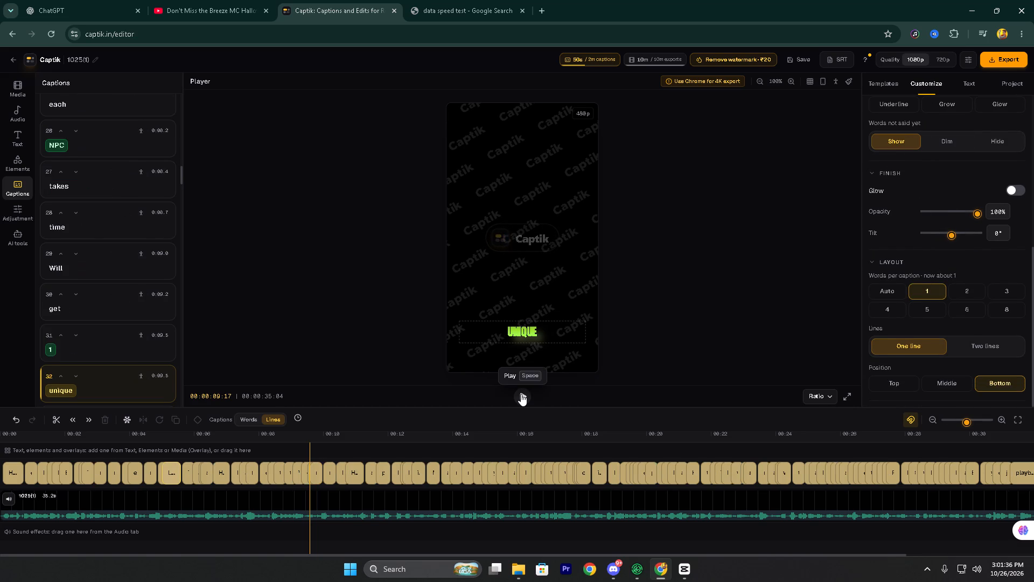
Play a couple of seconds of the clip and look over the one-word captions and caption settings.
{"action": "left_click", "coordinate": [521, 394]}
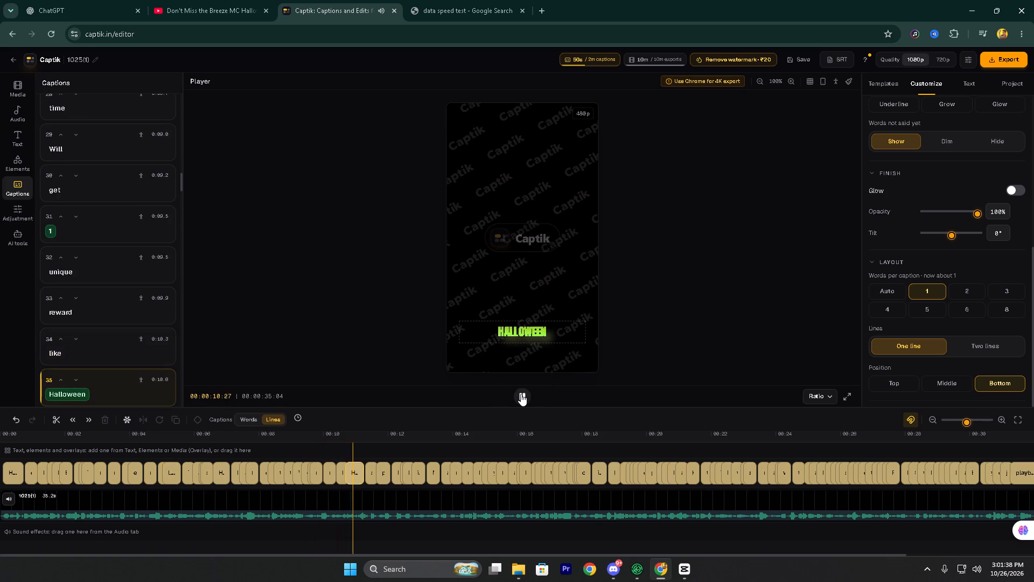
{"action": "left_click", "coordinate": [521, 394]}
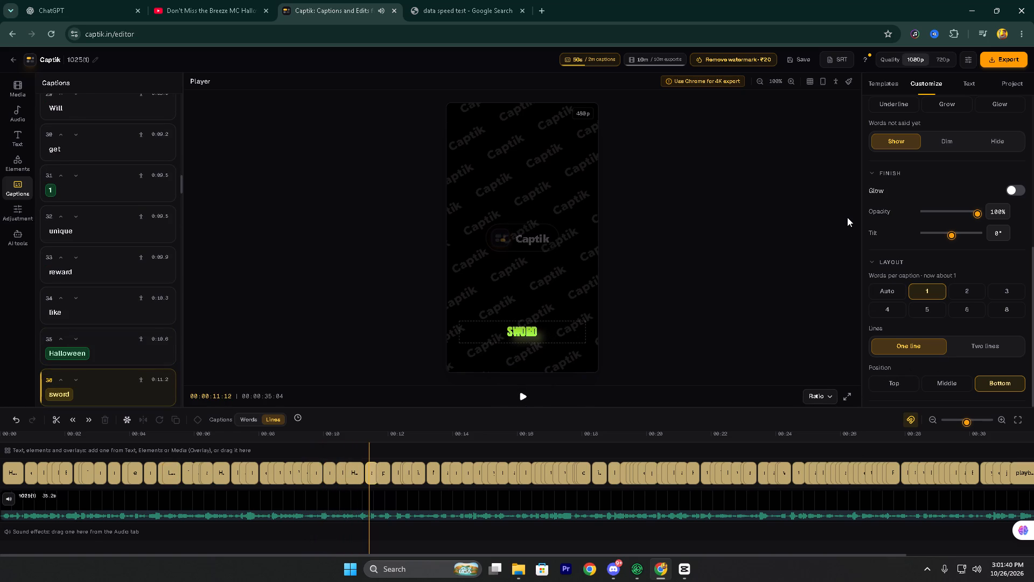
{"action": "scroll", "coordinate": [97, 218], "scroll_direction": "up", "scroll_amount": 12}
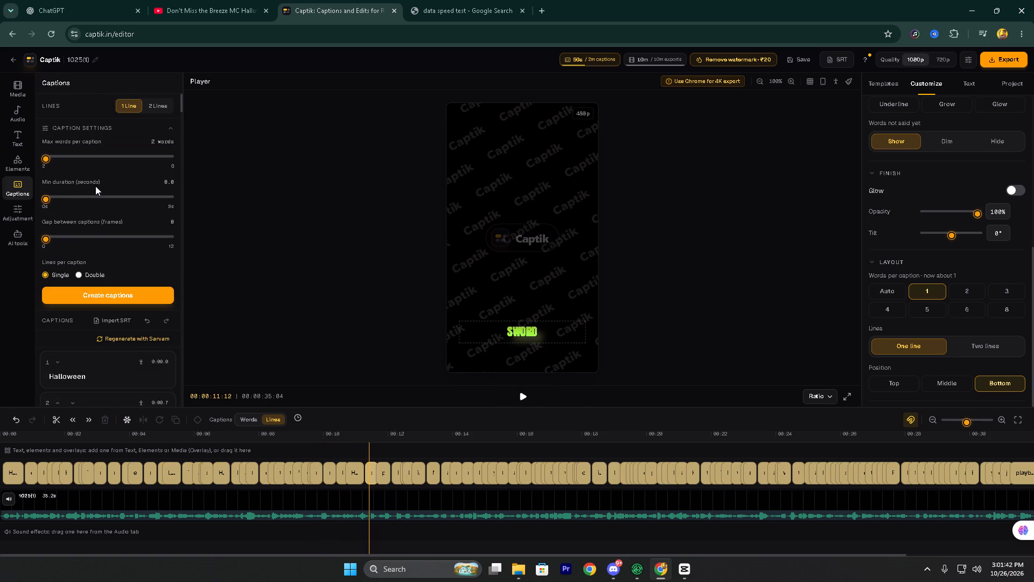
{"action": "scroll", "coordinate": [96, 241], "scroll_direction": "down", "scroll_amount": 1}
{"action": "scroll", "coordinate": [100, 257], "scroll_direction": "up", "scroll_amount": 2}
Export the captioned video at 1080p and stay in the editor while the export runs.
{"action": "left_click", "coordinate": [1007, 63]}
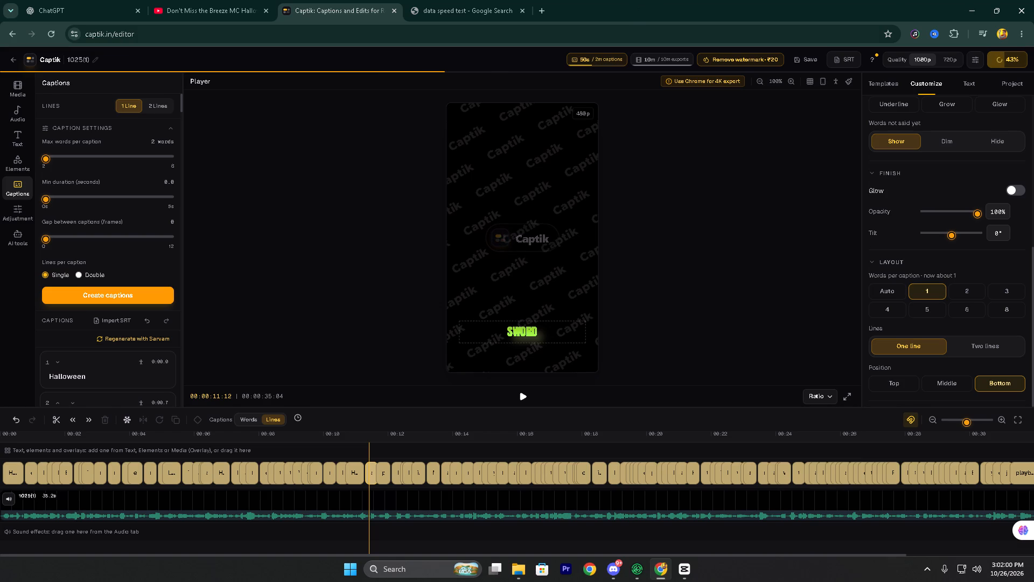
{"action": "left_click", "coordinate": [11, 30]}
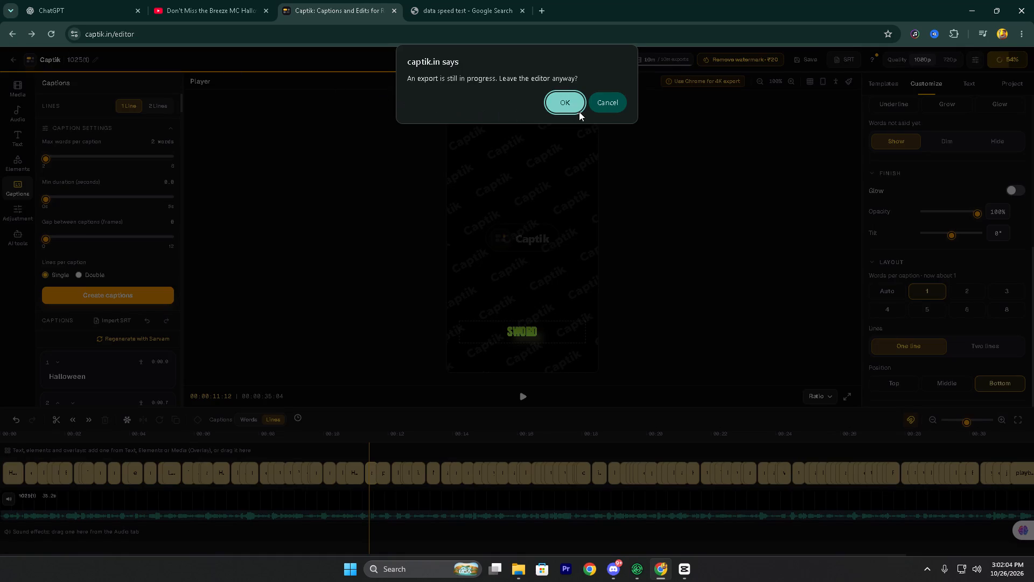
{"action": "left_click", "coordinate": [616, 106]}
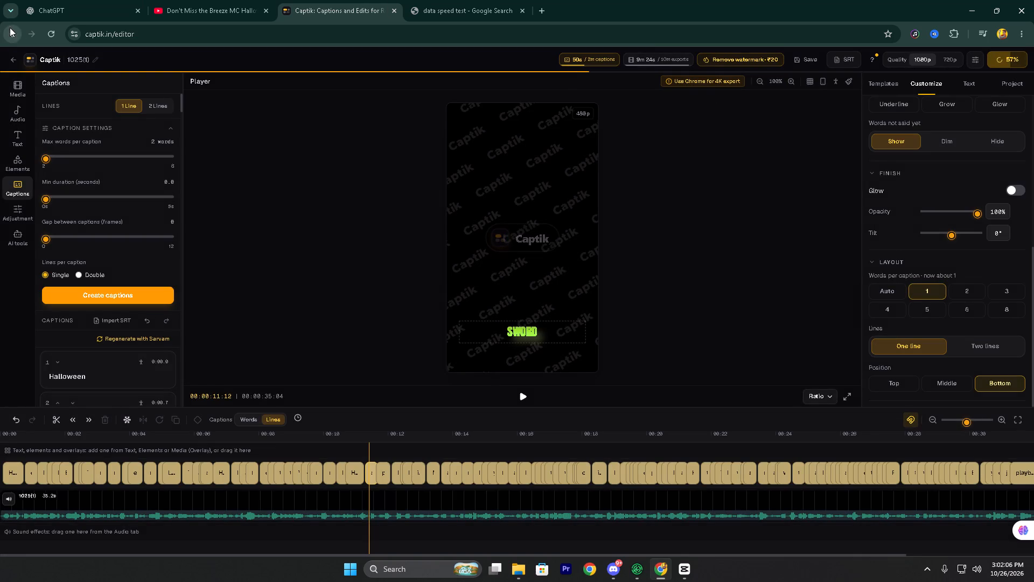
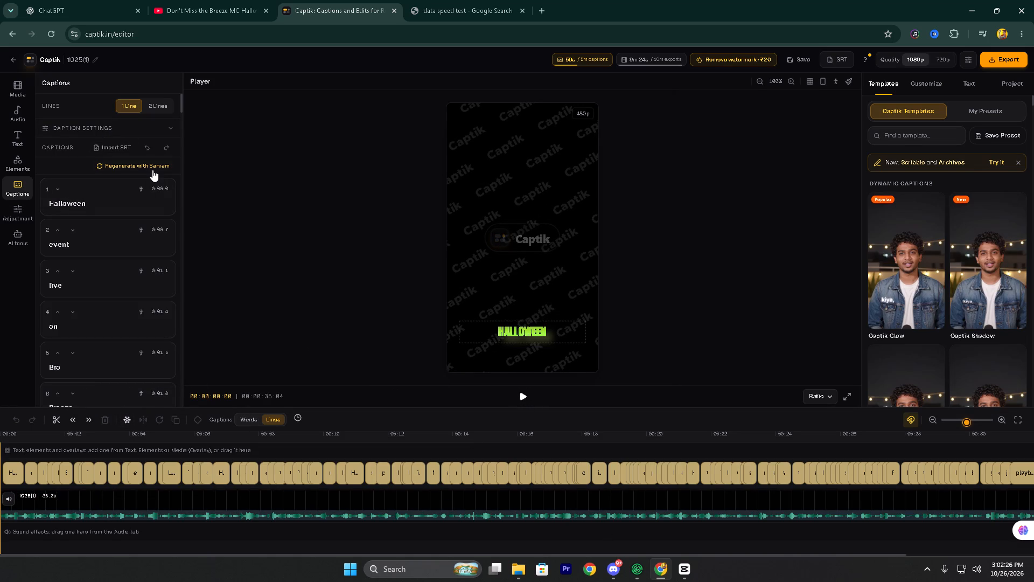
Look over the caption settings and read through the one-word caption list to its last entry.
{"action": "left_click", "coordinate": [167, 135]}
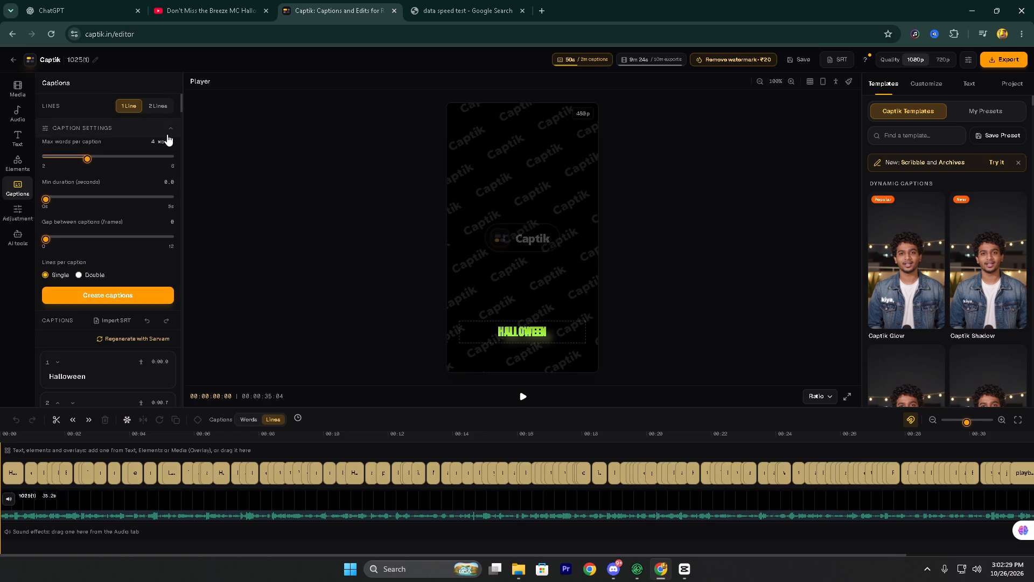
{"action": "left_click", "coordinate": [167, 134]}
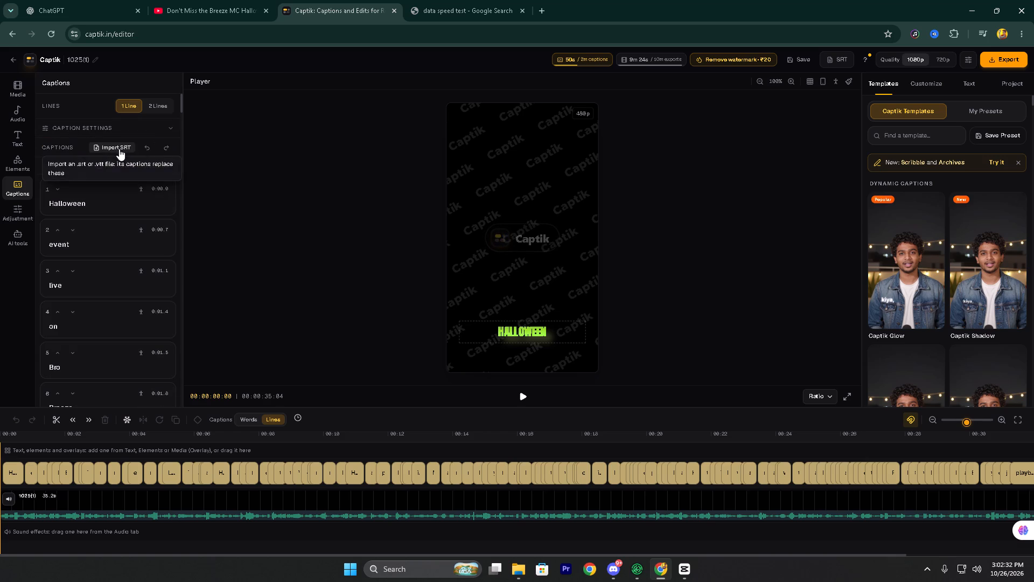
{"action": "scroll", "coordinate": [124, 231], "scroll_direction": "down", "scroll_amount": 18}
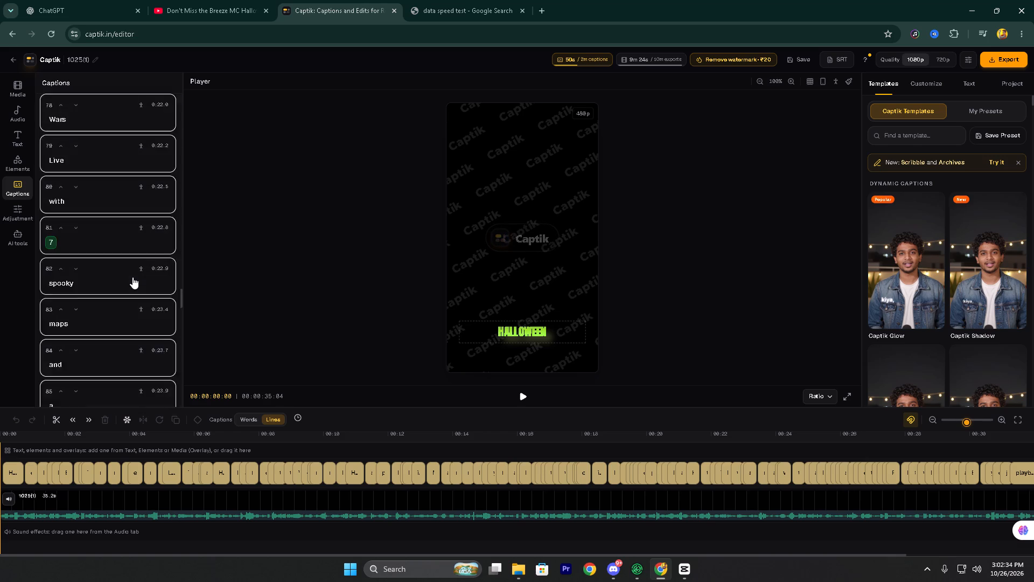
{"action": "scroll", "coordinate": [132, 277], "scroll_direction": "down", "scroll_amount": 13}
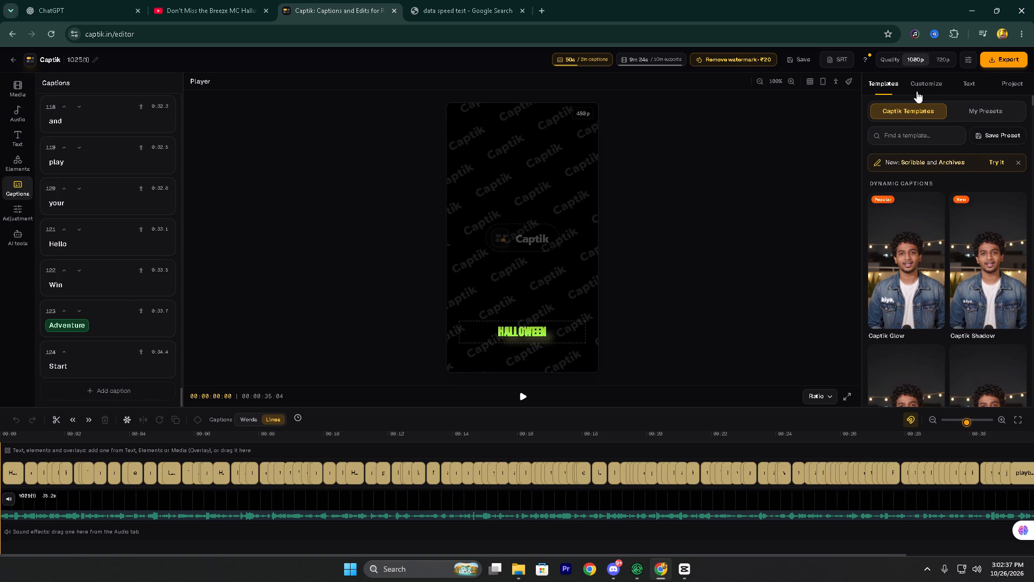
Download the captions as an SRT subtitle file.
{"action": "double_click", "coordinate": [848, 59]}
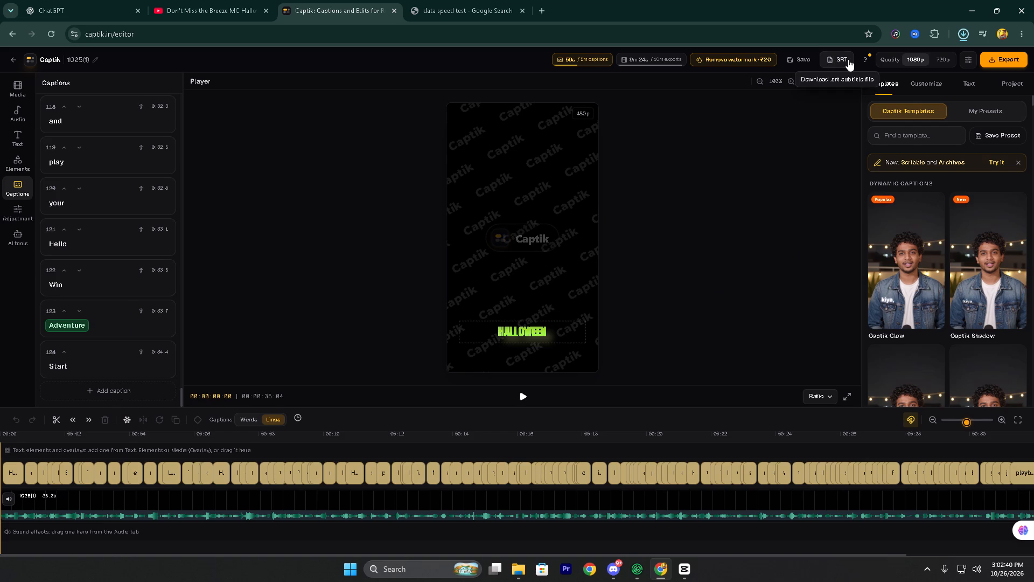
Switch to CapCut and import the downloaded 1025(1) (1).srt file from the Downloads folder as added captions.
{"action": "left_click", "coordinate": [680, 581]}
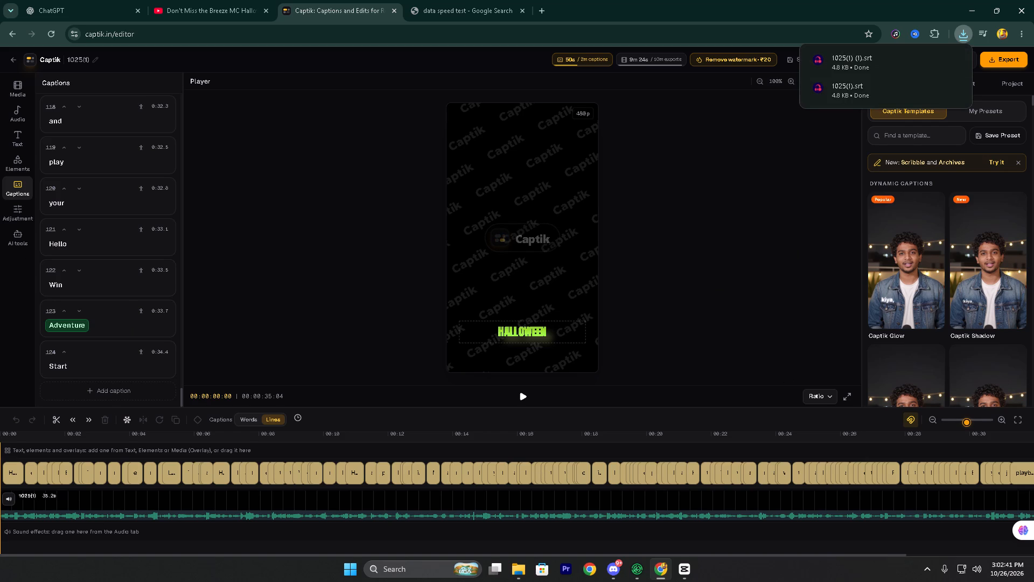
{"action": "left_click", "coordinate": [182, 29]}
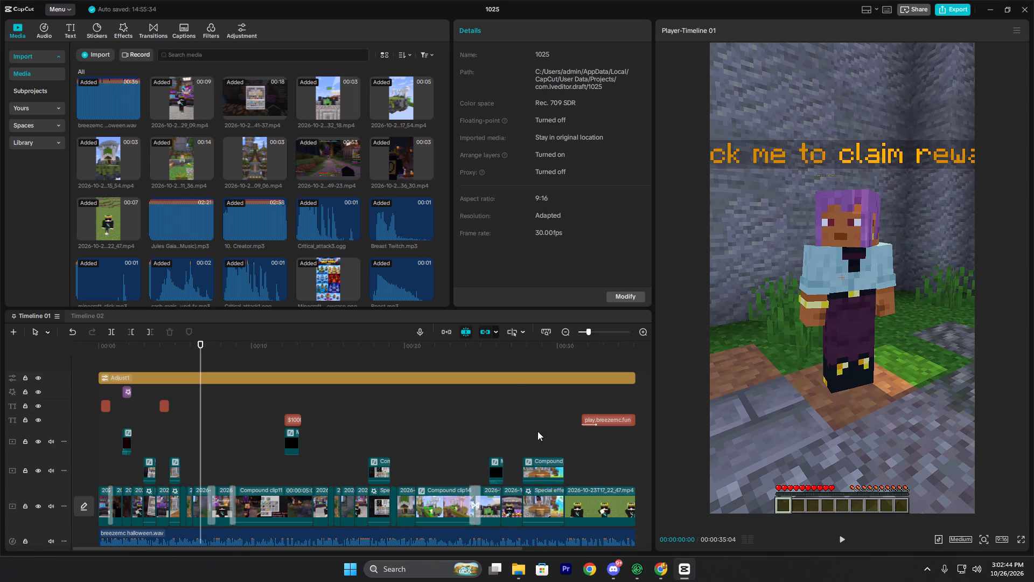
{"action": "left_click", "coordinate": [508, 567]}
{"action": "double_click", "coordinate": [562, 157]}
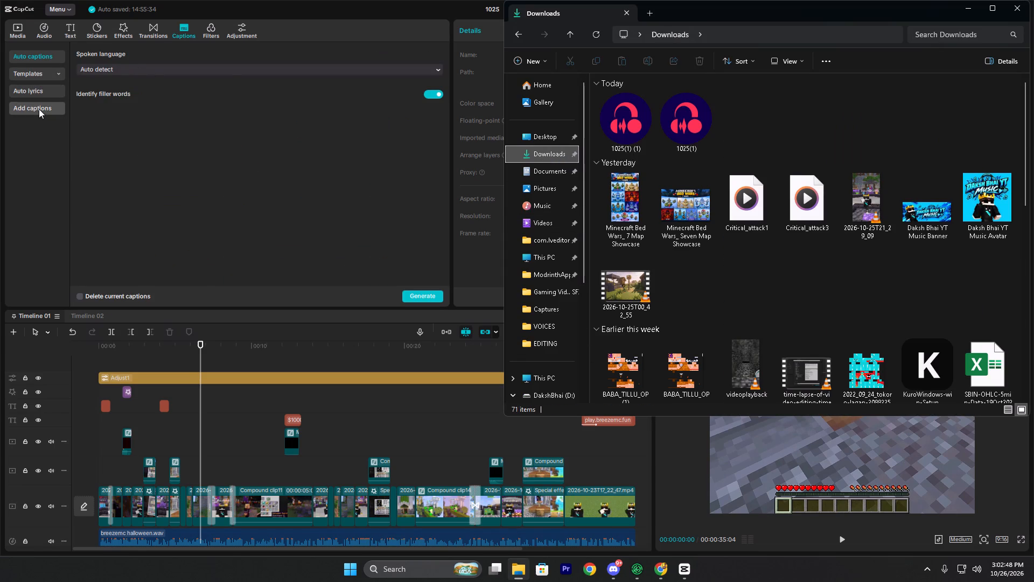
{"action": "left_click", "coordinate": [32, 106]}
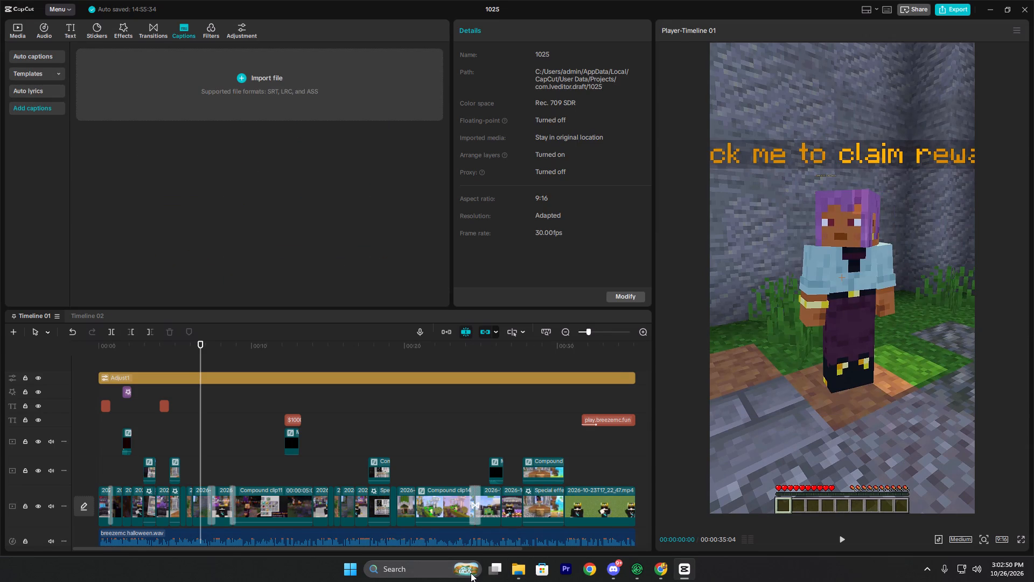
{"action": "left_click", "coordinate": [514, 571]}
{"action": "left_click_drag", "start_coordinate": [631, 127], "coordinate": [309, 80]}
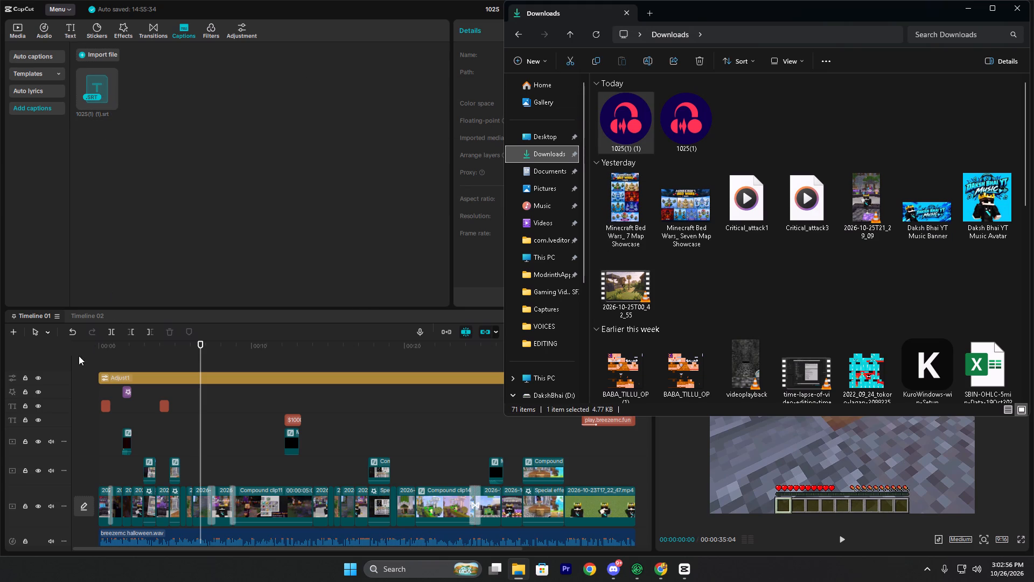
Add the imported SRT captions to the 1025 timeline, starting at 00:00.
{"action": "double_click", "coordinate": [117, 359]}
{"action": "left_click_drag", "start_coordinate": [118, 359], "coordinate": [33, 363]}
{"action": "left_click", "coordinate": [113, 102]}
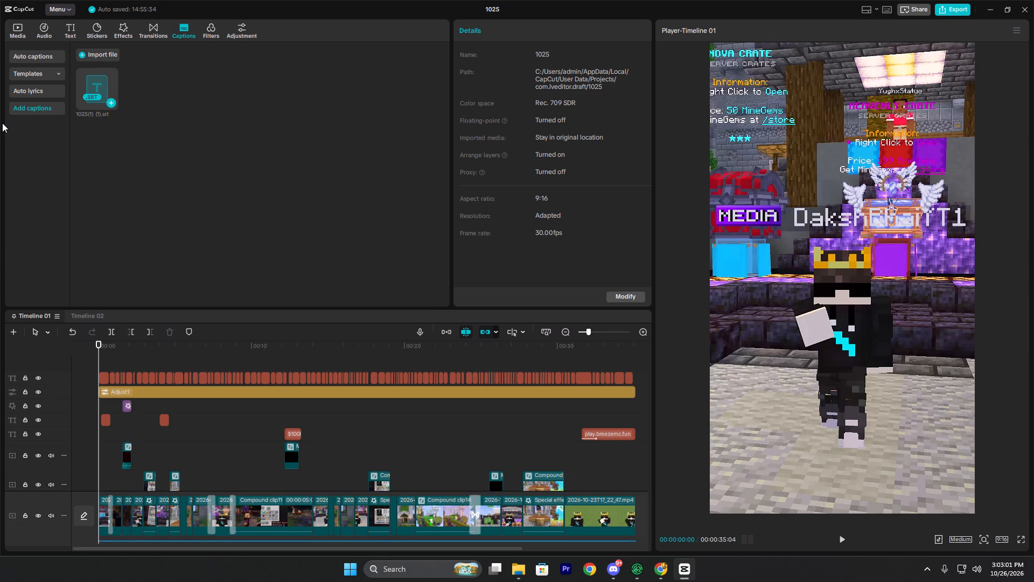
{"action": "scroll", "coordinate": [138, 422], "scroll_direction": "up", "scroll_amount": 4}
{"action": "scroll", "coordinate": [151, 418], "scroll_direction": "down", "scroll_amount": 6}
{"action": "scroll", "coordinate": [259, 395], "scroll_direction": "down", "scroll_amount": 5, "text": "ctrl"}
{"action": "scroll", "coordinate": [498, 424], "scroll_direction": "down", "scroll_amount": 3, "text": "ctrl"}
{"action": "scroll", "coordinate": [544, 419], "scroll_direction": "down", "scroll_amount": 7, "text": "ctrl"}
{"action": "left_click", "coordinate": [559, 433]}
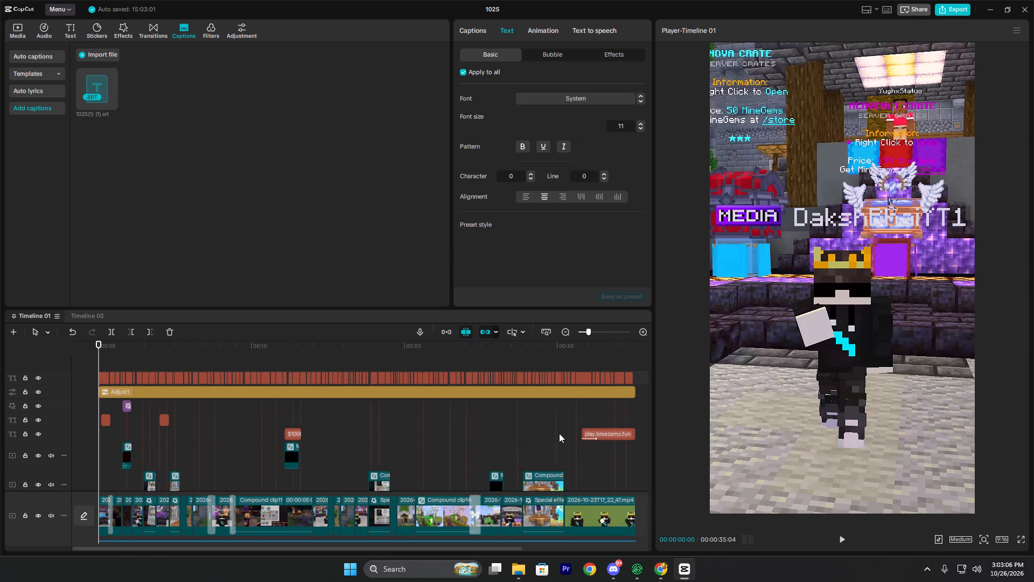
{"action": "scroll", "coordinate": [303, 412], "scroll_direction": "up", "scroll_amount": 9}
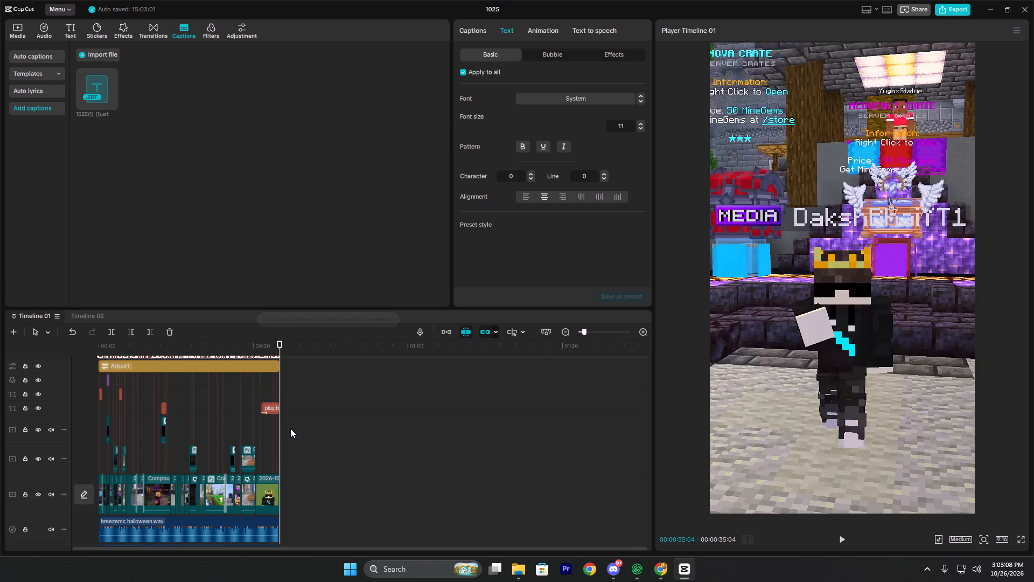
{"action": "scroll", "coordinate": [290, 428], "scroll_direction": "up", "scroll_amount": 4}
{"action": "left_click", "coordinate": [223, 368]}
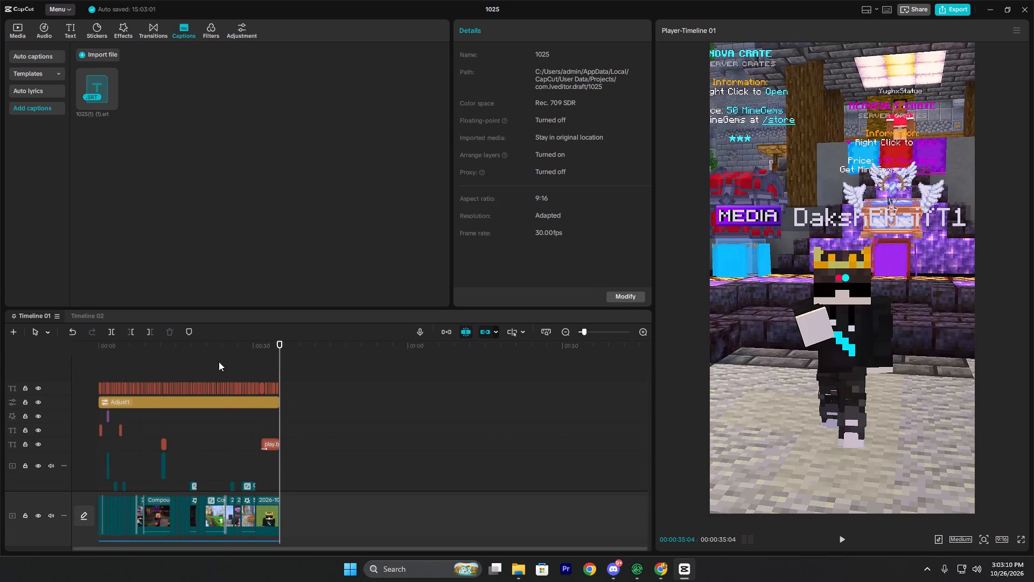
Play the opening seconds of the timeline from the start, checking the imported captions against the voice-over.
{"action": "double_click", "coordinate": [118, 362]}
{"action": "left_click_drag", "start_coordinate": [116, 361], "coordinate": [77, 357]}
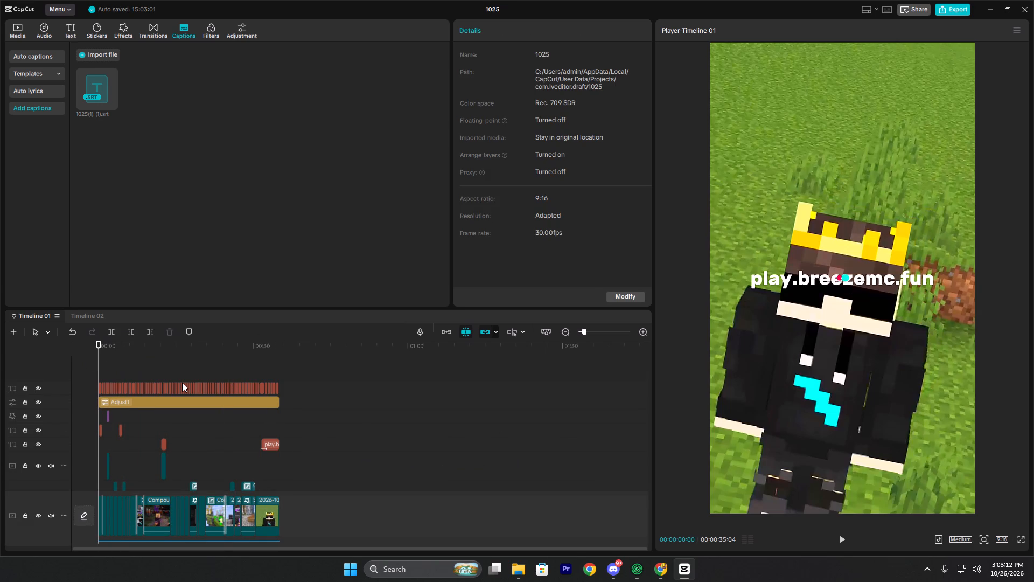
{"action": "scroll", "coordinate": [182, 383], "scroll_direction": "up", "scroll_amount": 16, "text": "ctrl"}
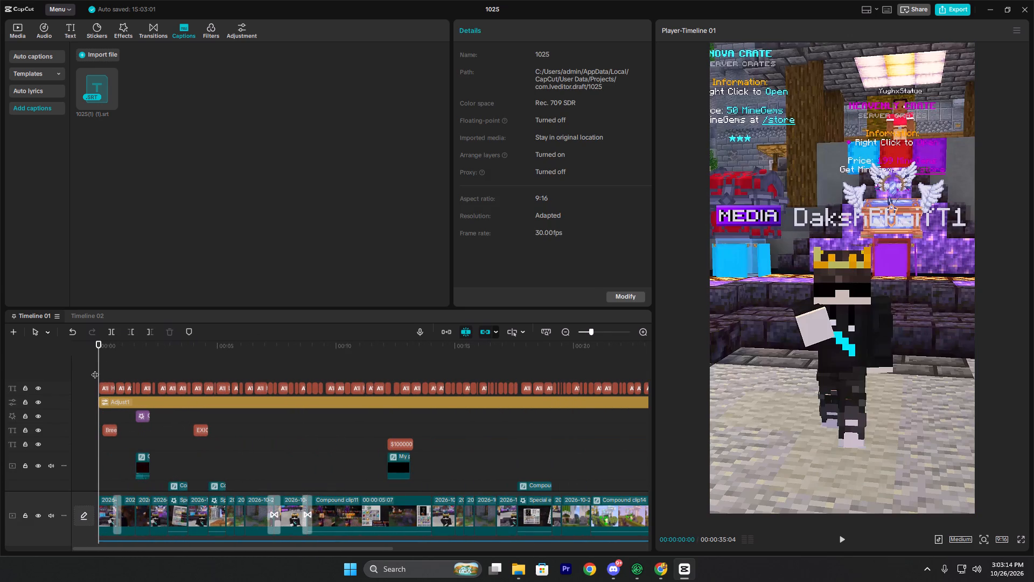
{"action": "left_click", "coordinate": [96, 369]}
{"action": "key", "text": "space"}
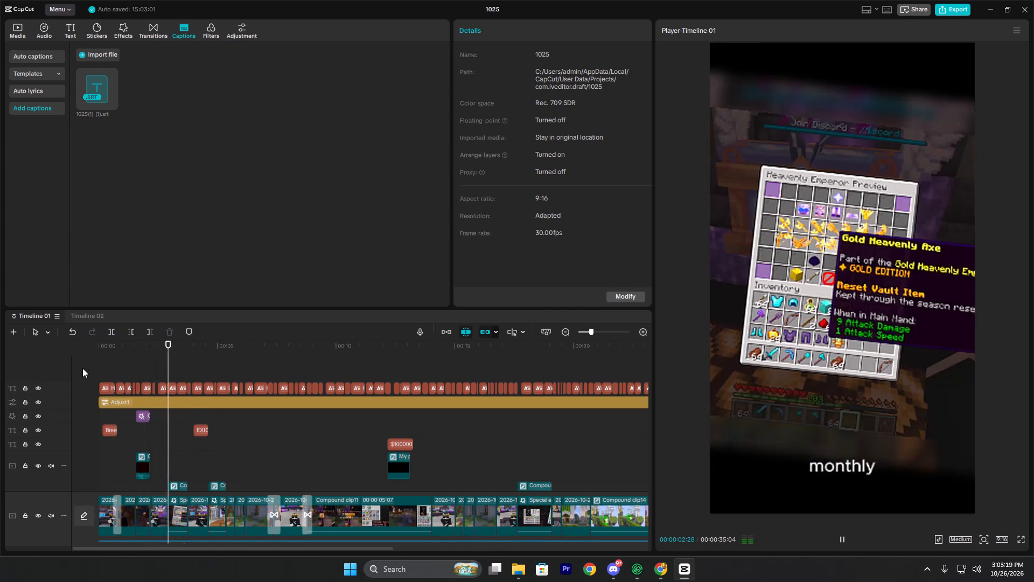
{"action": "key", "text": "space"}
{"action": "key", "text": "space"}
{"action": "key", "text": "space"}
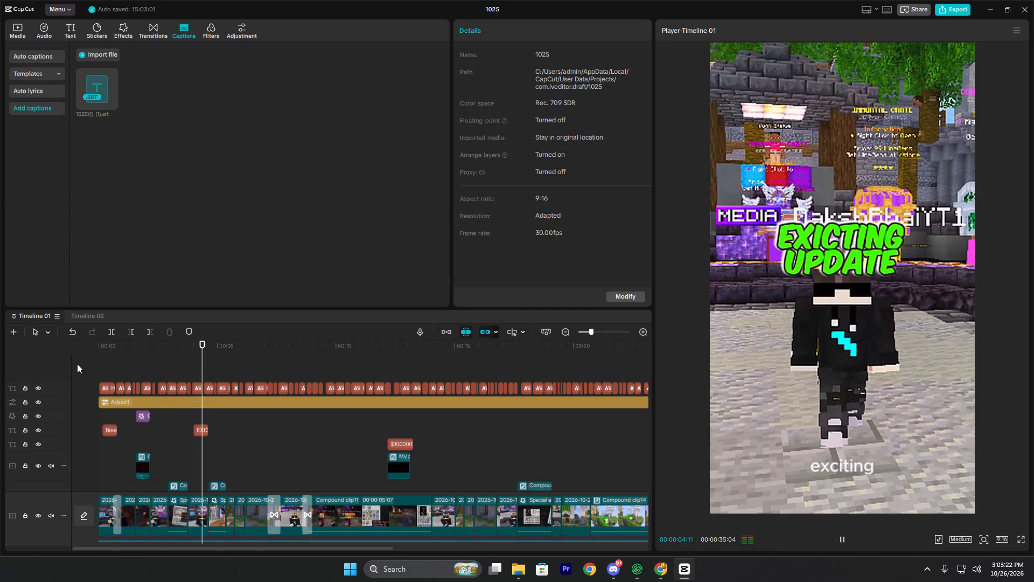
{"action": "left_click", "coordinate": [95, 367]}
{"action": "double_click", "coordinate": [100, 369]}
{"action": "key", "text": "space"}
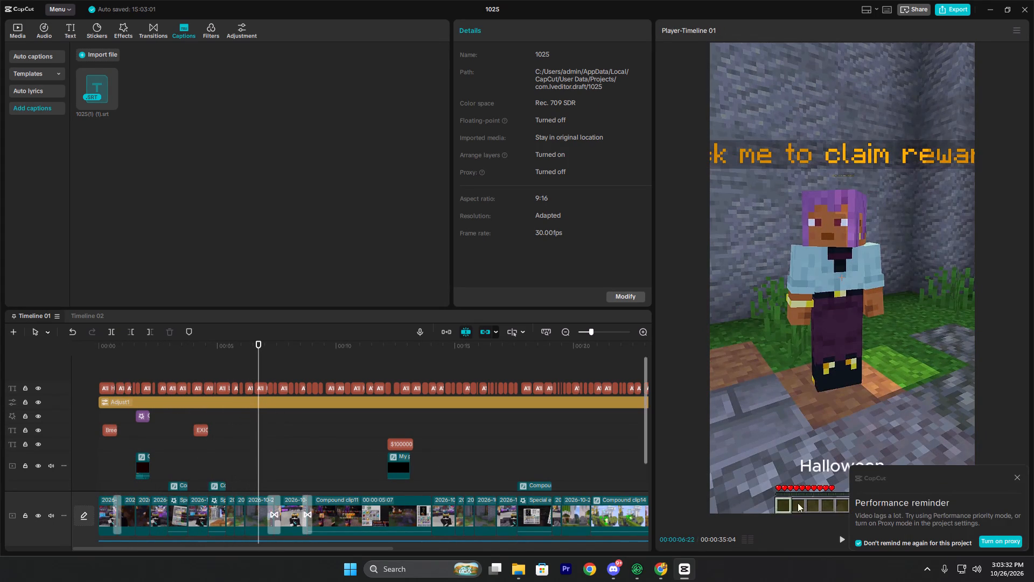
Dismiss the performance reminder without turning on proxy.
{"action": "double_click", "coordinate": [1021, 479]}
{"action": "left_click", "coordinate": [1014, 475]}
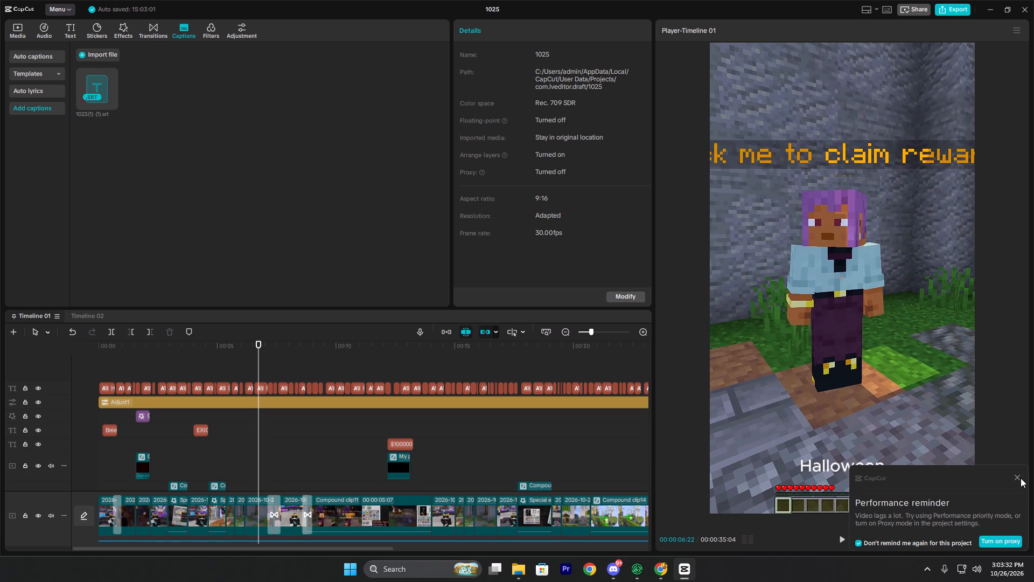
{"action": "left_click", "coordinate": [1017, 477]}
Continue playback from about 6 to 14 seconds, checking the wording and timing of the captions.
{"action": "key", "text": "space"}
{"action": "left_click", "coordinate": [258, 363]}
{"action": "key", "text": "space"}
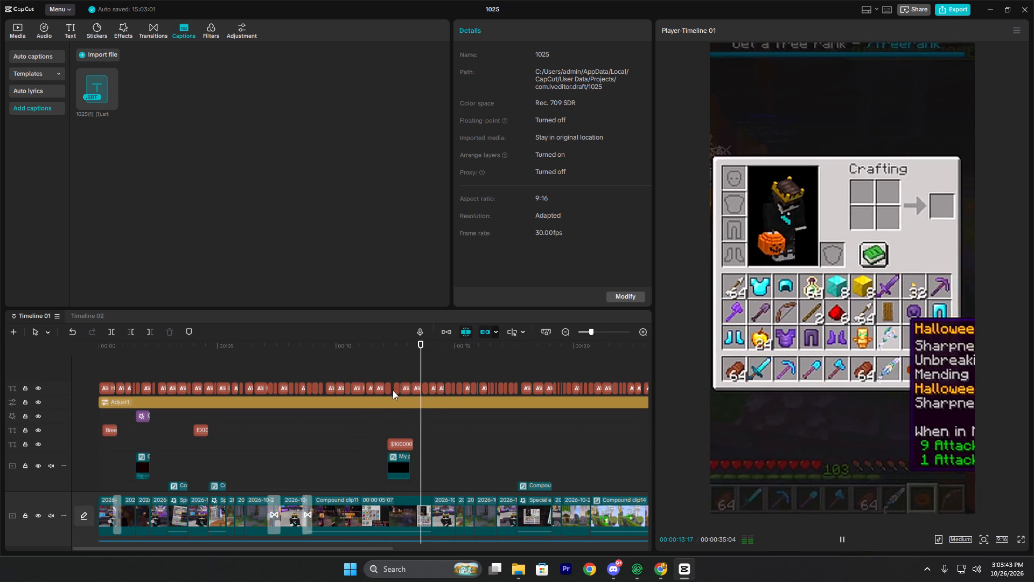
{"action": "key", "text": "space"}
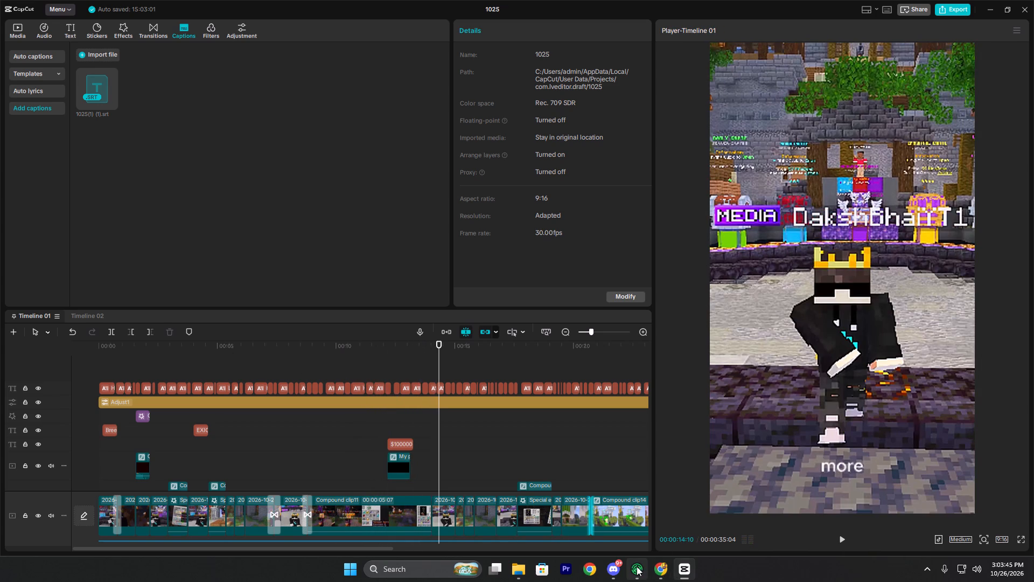
Switch back to the Captik editor in Chrome, maximized, and close the Live preview tour.
{"action": "left_click", "coordinate": [655, 565]}
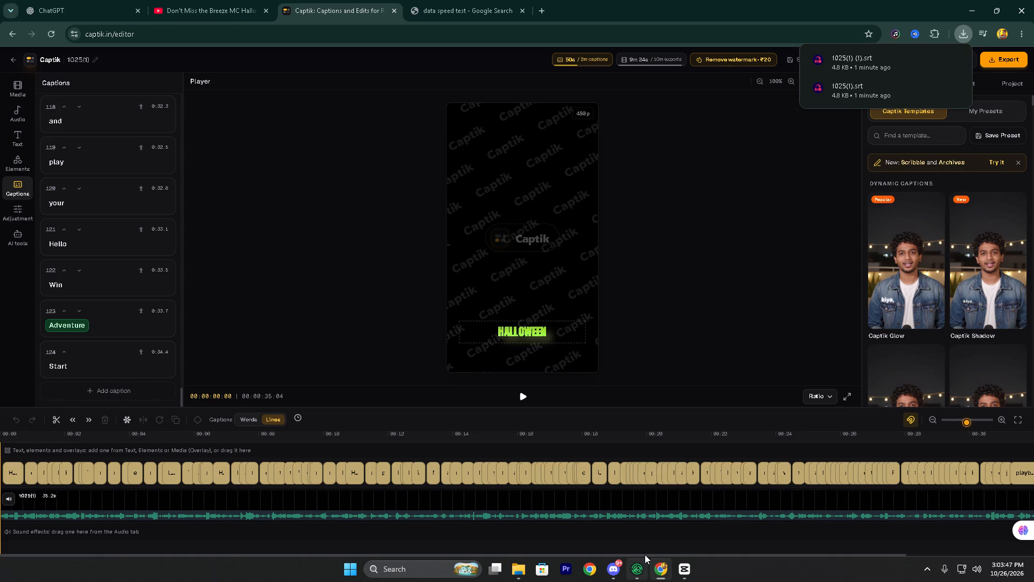
{"action": "double_click", "coordinate": [772, 5]}
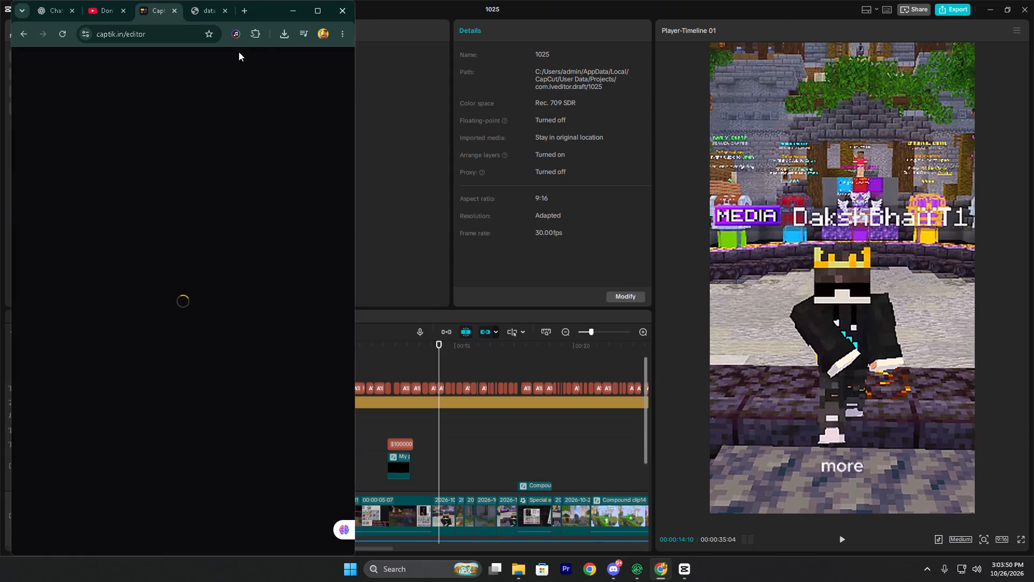
{"action": "left_click", "coordinate": [313, 13]}
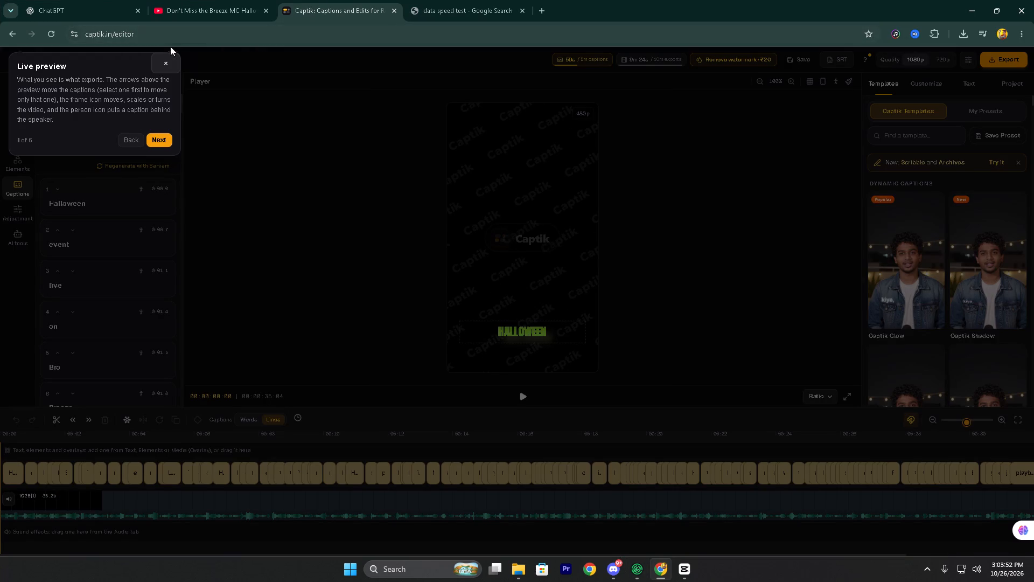
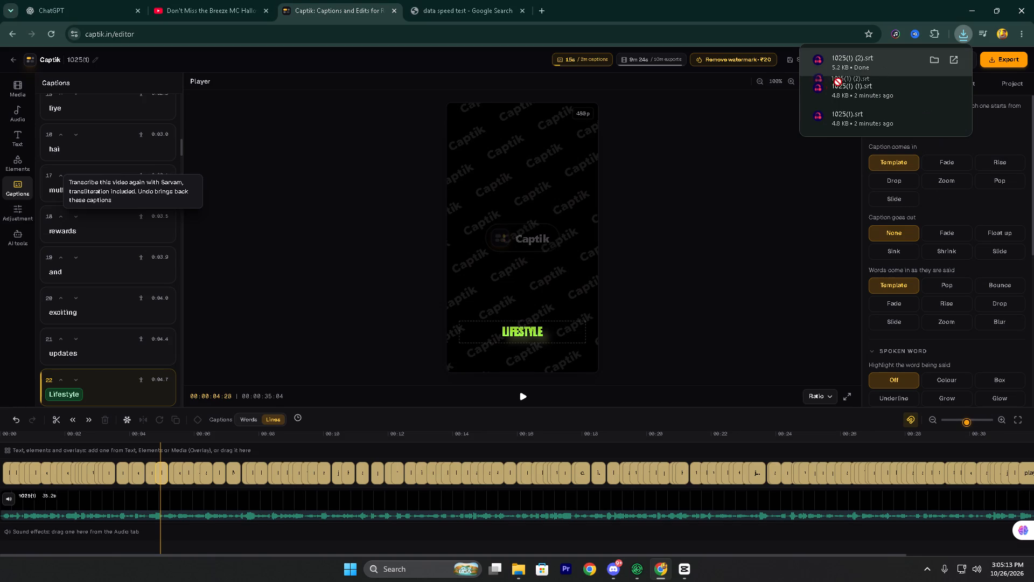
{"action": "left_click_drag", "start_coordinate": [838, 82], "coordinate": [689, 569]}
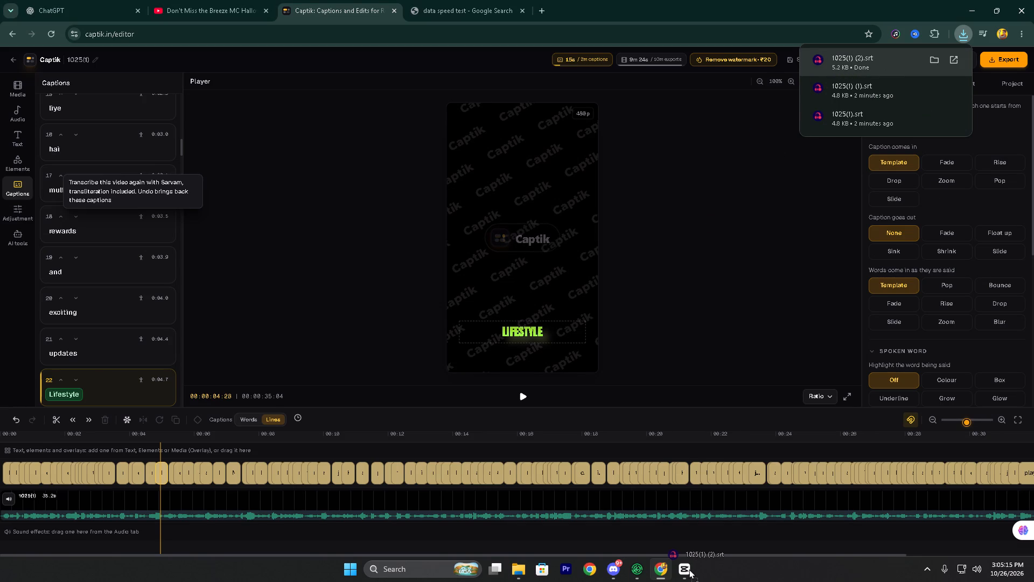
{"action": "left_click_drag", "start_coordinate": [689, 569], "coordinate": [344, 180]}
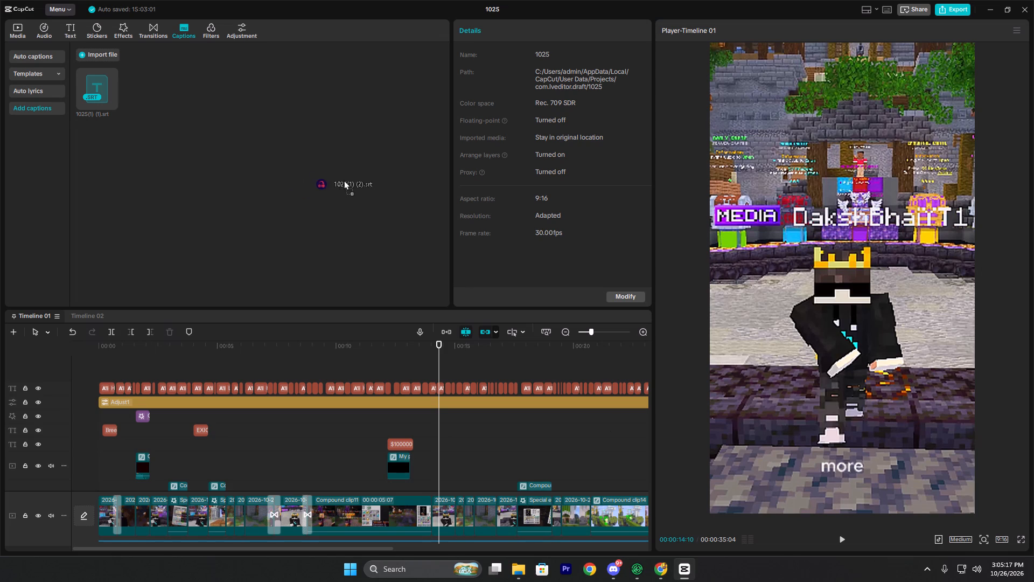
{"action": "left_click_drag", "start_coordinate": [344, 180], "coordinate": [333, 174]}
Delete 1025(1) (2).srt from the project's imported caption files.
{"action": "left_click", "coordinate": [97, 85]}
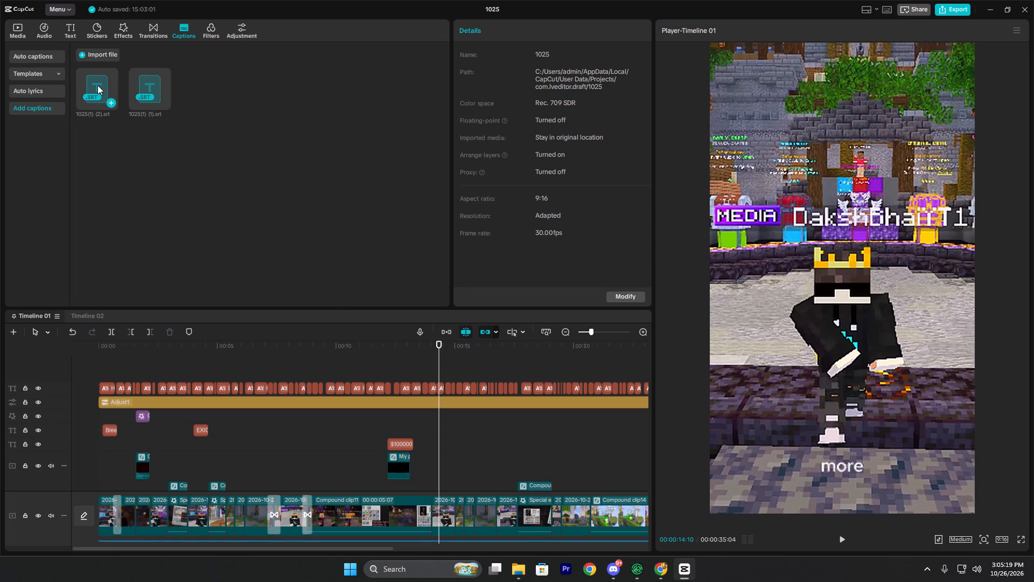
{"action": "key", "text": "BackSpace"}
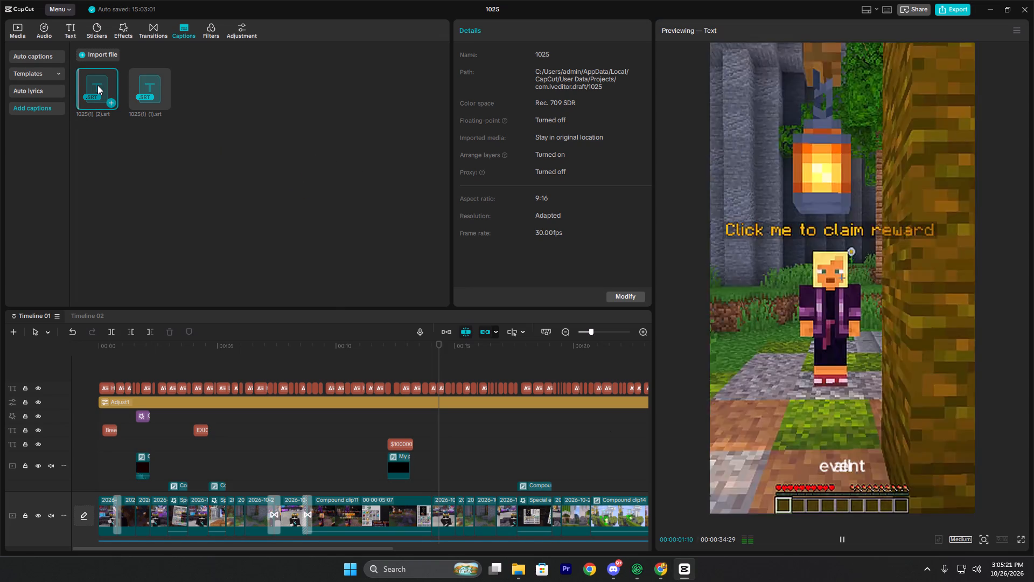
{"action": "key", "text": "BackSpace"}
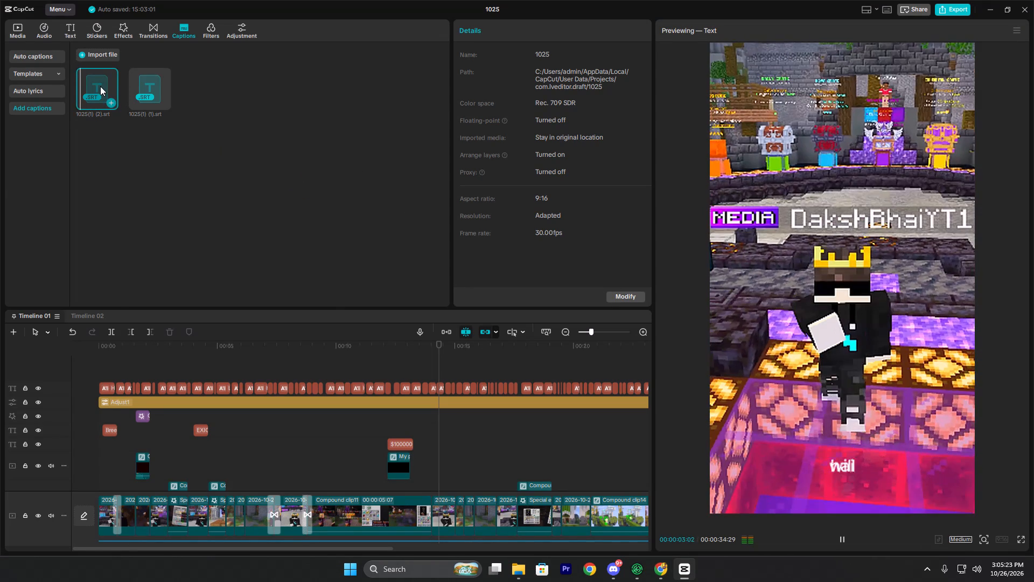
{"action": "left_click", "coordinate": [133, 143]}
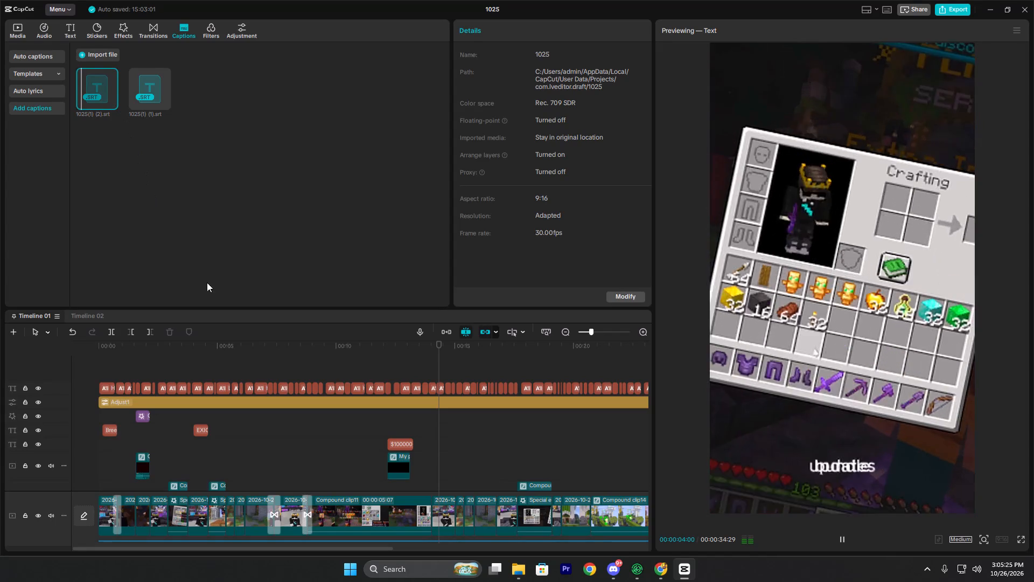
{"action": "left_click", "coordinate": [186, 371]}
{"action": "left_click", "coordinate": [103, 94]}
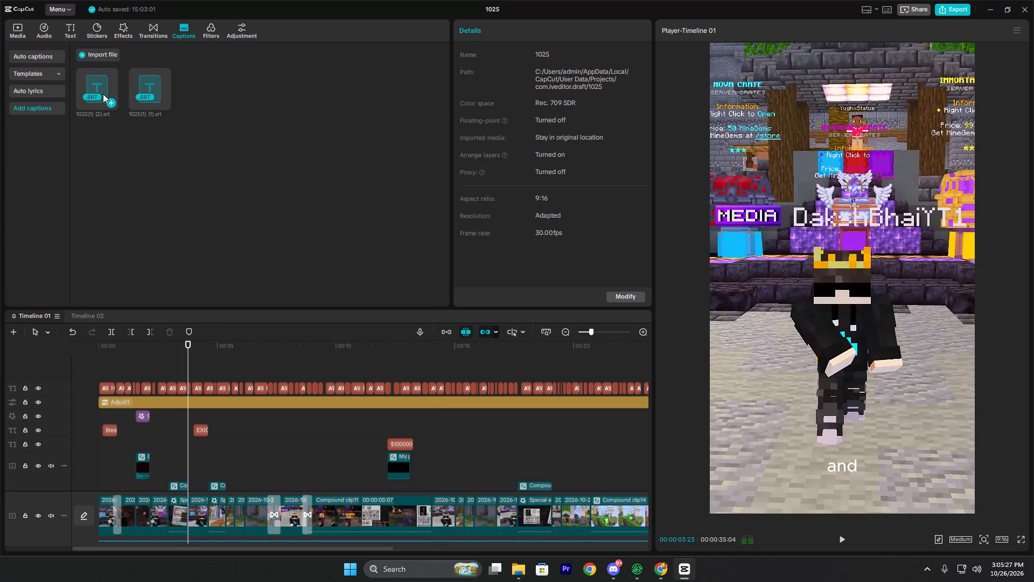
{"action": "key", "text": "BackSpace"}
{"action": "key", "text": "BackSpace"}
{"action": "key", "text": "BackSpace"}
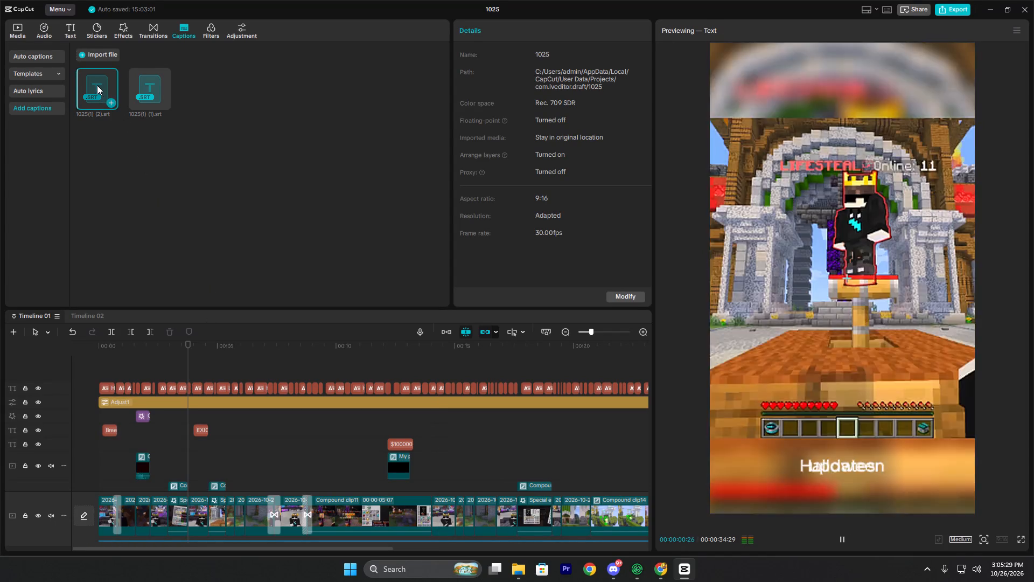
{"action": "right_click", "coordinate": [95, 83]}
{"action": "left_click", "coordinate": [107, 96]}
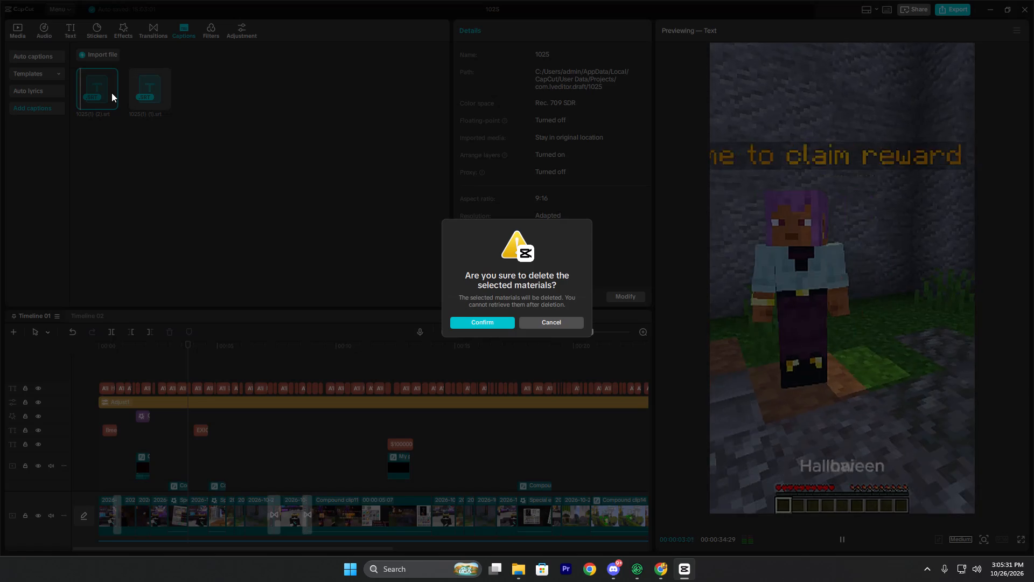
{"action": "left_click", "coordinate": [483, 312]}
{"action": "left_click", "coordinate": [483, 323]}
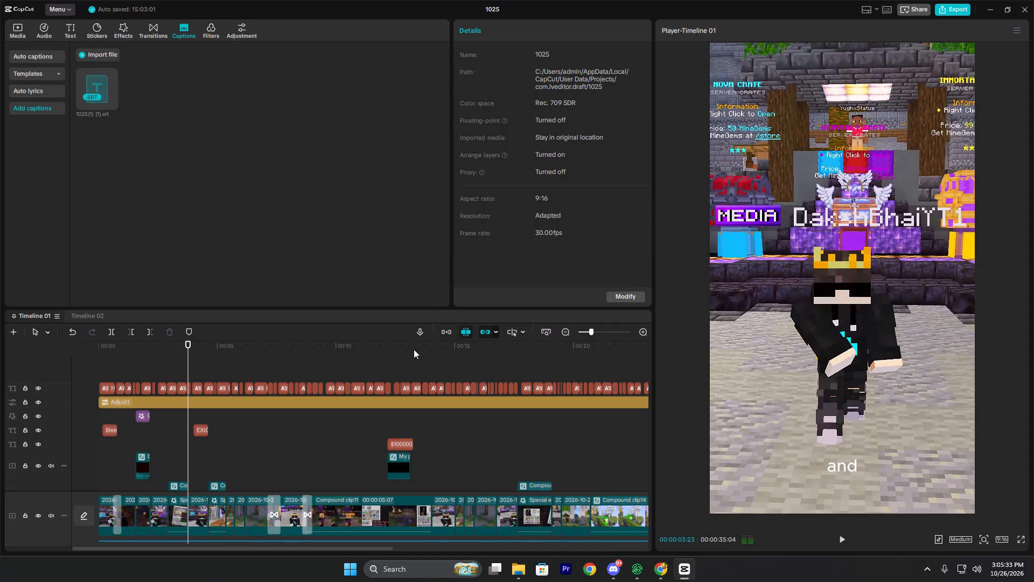
Play the first second of Timeline 01 from the start to check the captions currently in place.
{"action": "double_click", "coordinate": [126, 358]}
{"action": "left_click_drag", "start_coordinate": [126, 358], "coordinate": [55, 349]}
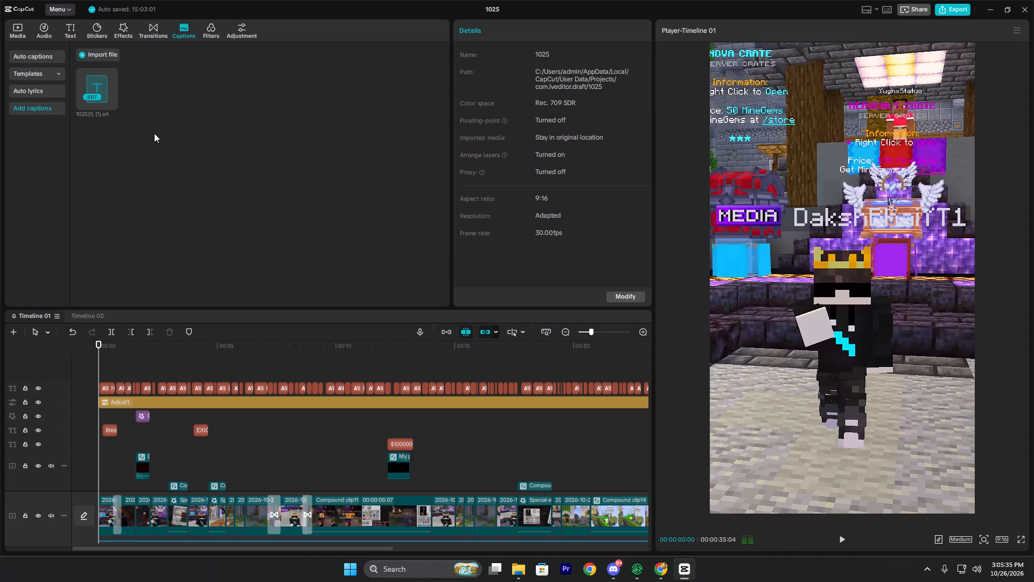
{"action": "key", "text": "space"}
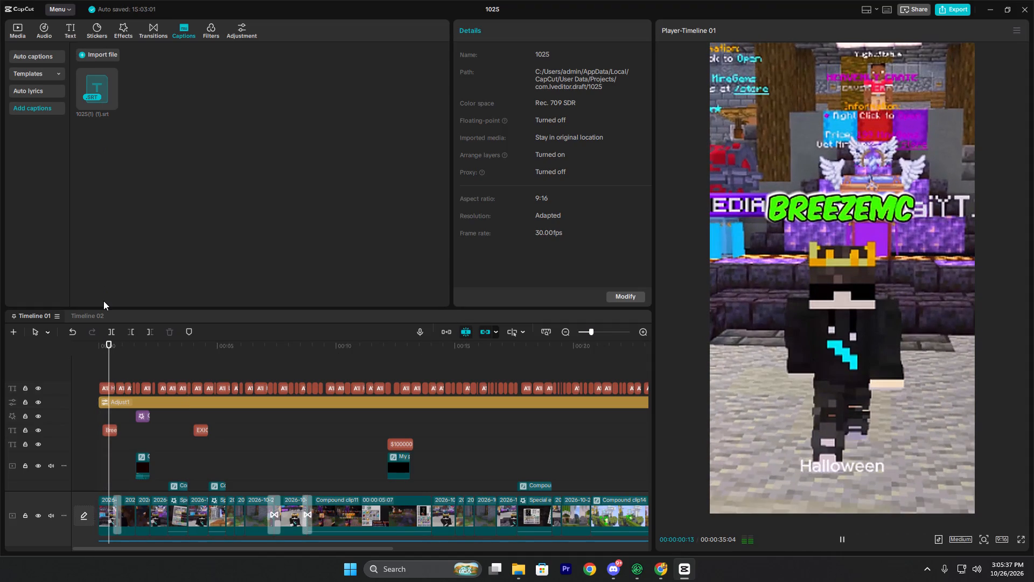
{"action": "key", "text": "space"}
Delete all the caption clips from the top text track of Timeline 01.
{"action": "scroll", "coordinate": [180, 359], "scroll_direction": "down", "scroll_amount": 15, "text": "ctrl"}
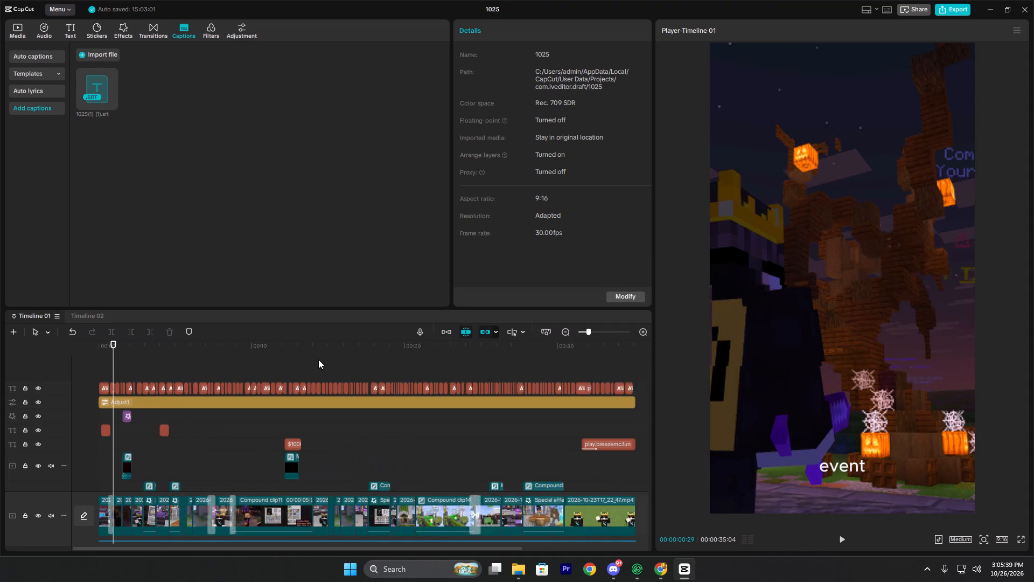
{"action": "scroll", "coordinate": [318, 359], "scroll_direction": "down", "scroll_amount": 5, "text": "ctrl"}
{"action": "left_click_drag", "start_coordinate": [402, 384], "coordinate": [250, 376]}
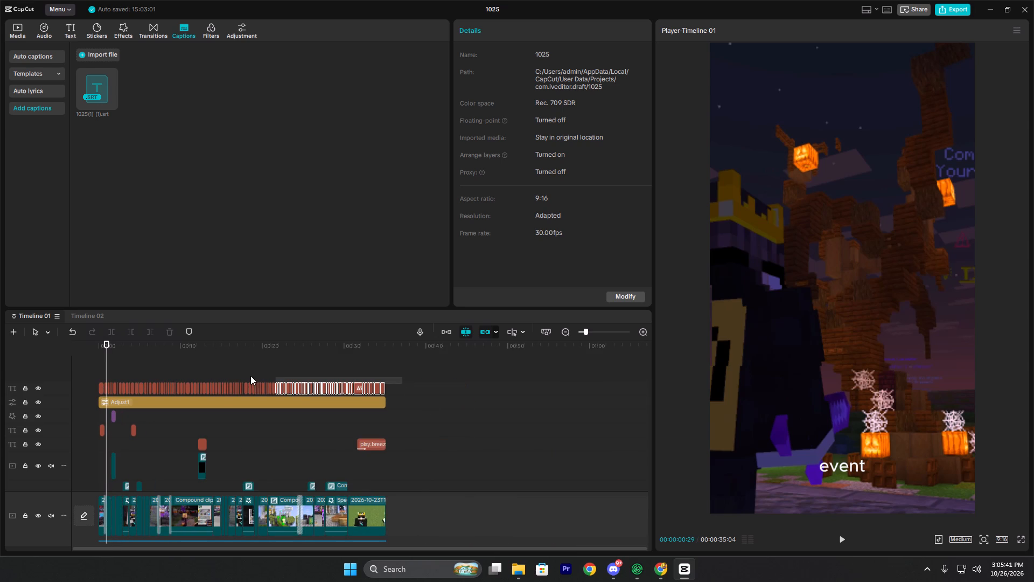
{"action": "left_click_drag", "start_coordinate": [250, 376], "coordinate": [97, 382]}
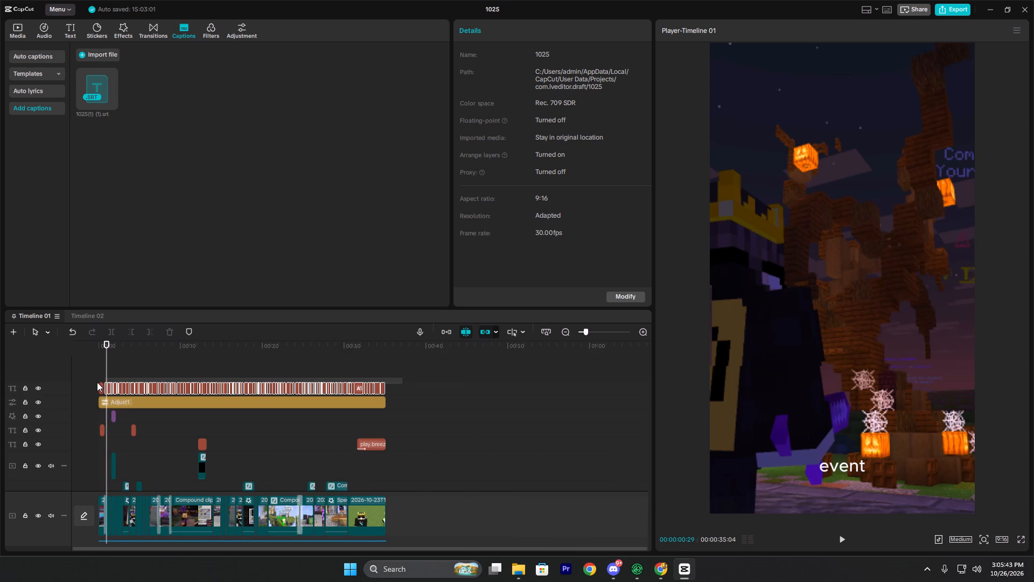
{"action": "left_click_drag", "start_coordinate": [97, 382], "coordinate": [99, 378]}
{"action": "key", "text": "BackSpace"}
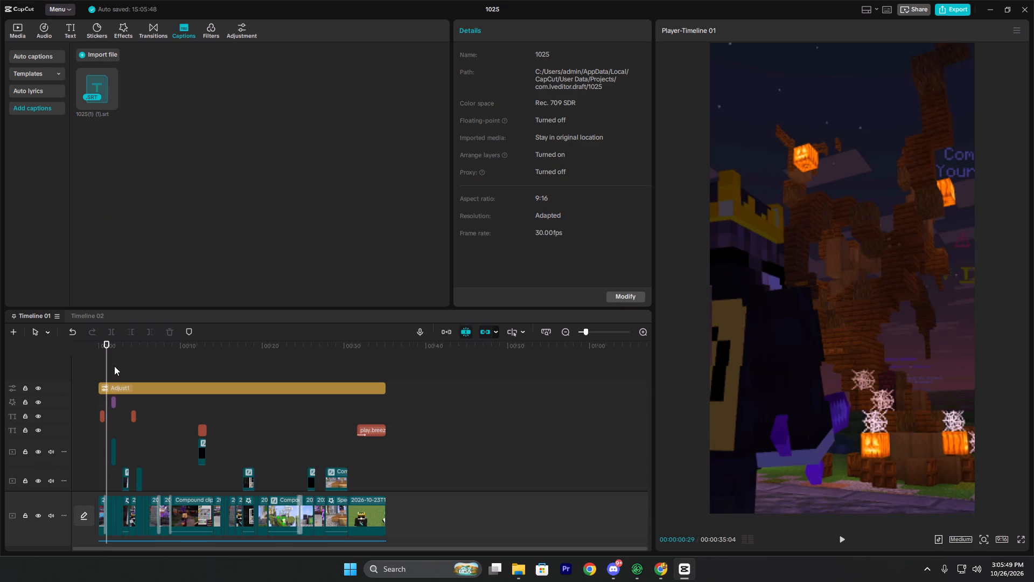
Add the 1025(1) (1).srt captions to Timeline 01 at 00:00:00:00.
{"action": "left_click_drag", "start_coordinate": [110, 364], "coordinate": [82, 357]}
{"action": "left_click", "coordinate": [111, 100]}
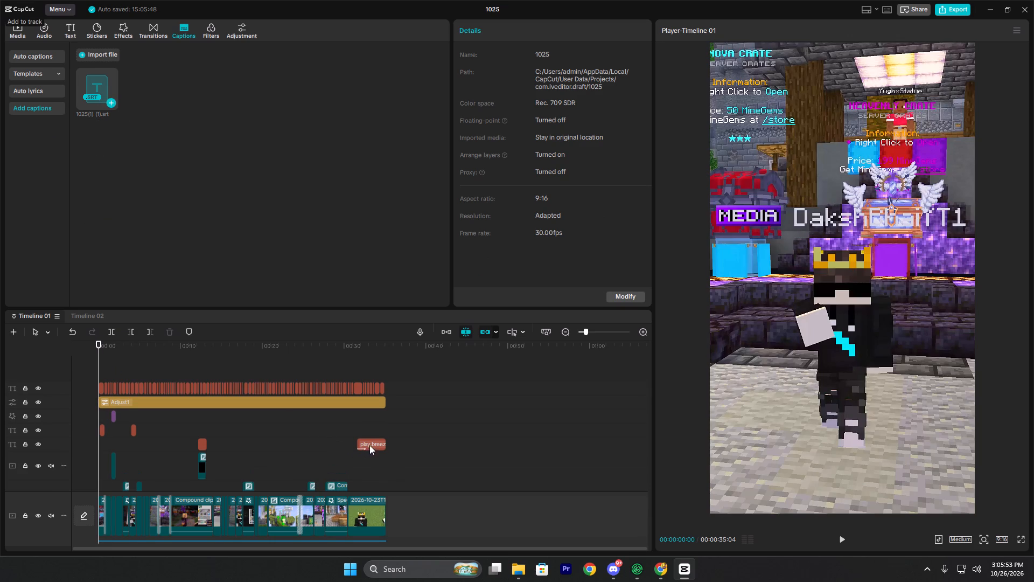
Play Timeline 01 from about 1 second to about 4 seconds to check the 1025(1) (1).srt captions.
{"action": "left_click", "coordinate": [104, 365]}
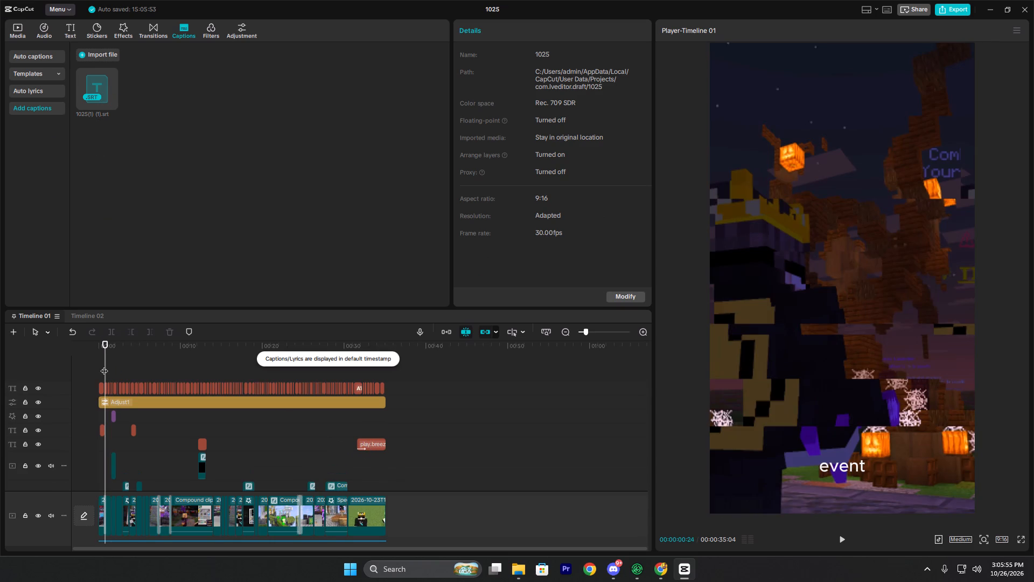
{"action": "key", "text": "space"}
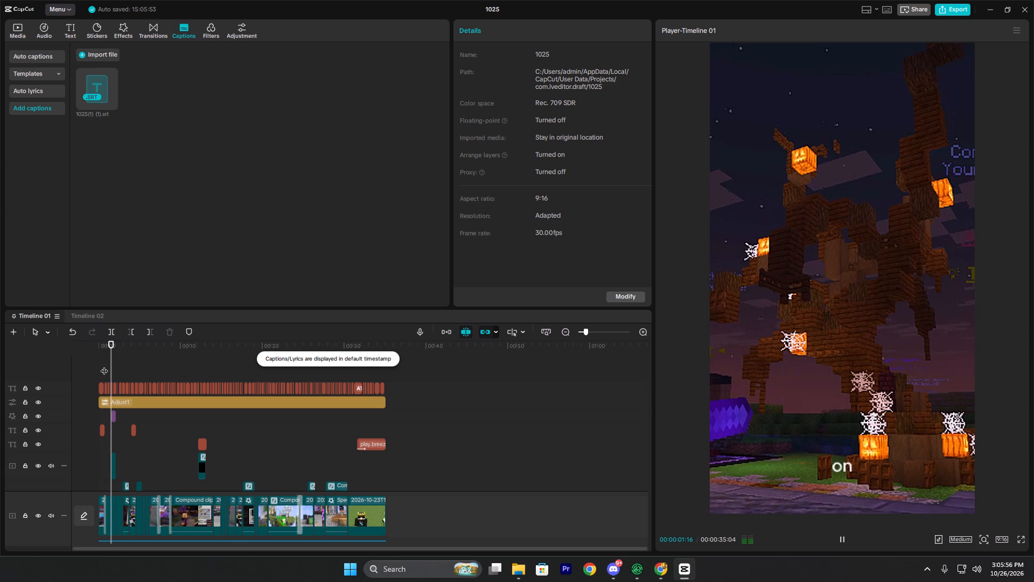
{"action": "key", "text": "space"}
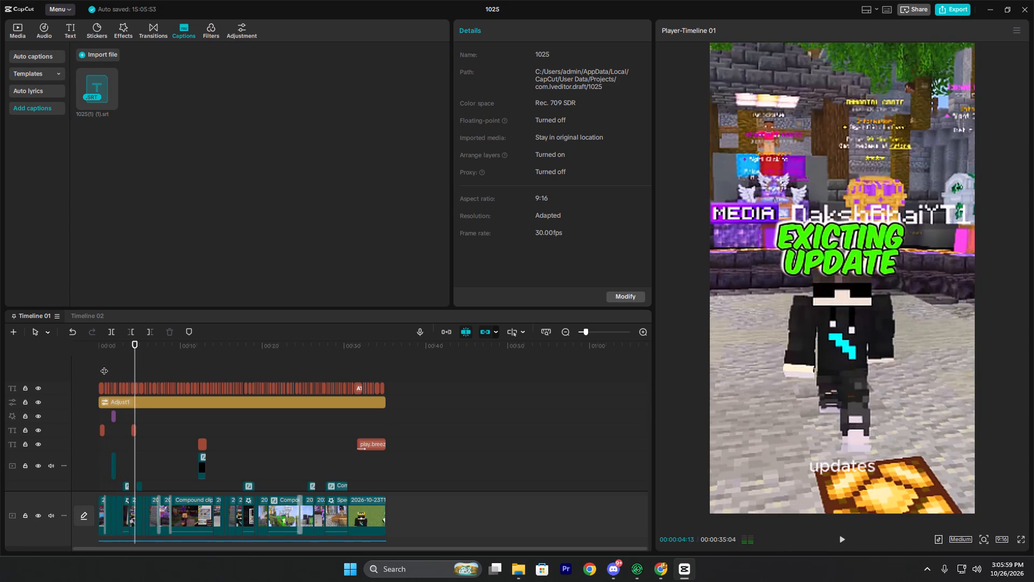
Undo the placement of the 1025(1) (1).srt captions on Timeline 01.
{"action": "key", "text": "ctrl+z"}
{"action": "key", "text": "ctrl+z"}
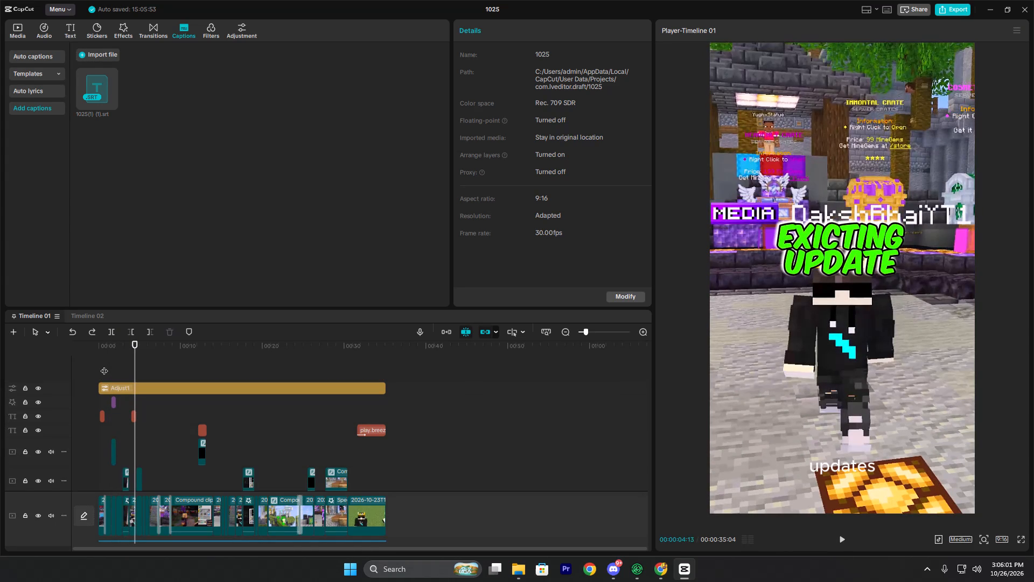
{"action": "key", "text": "ctrl+z"}
{"action": "key", "text": "ctrl+z"}
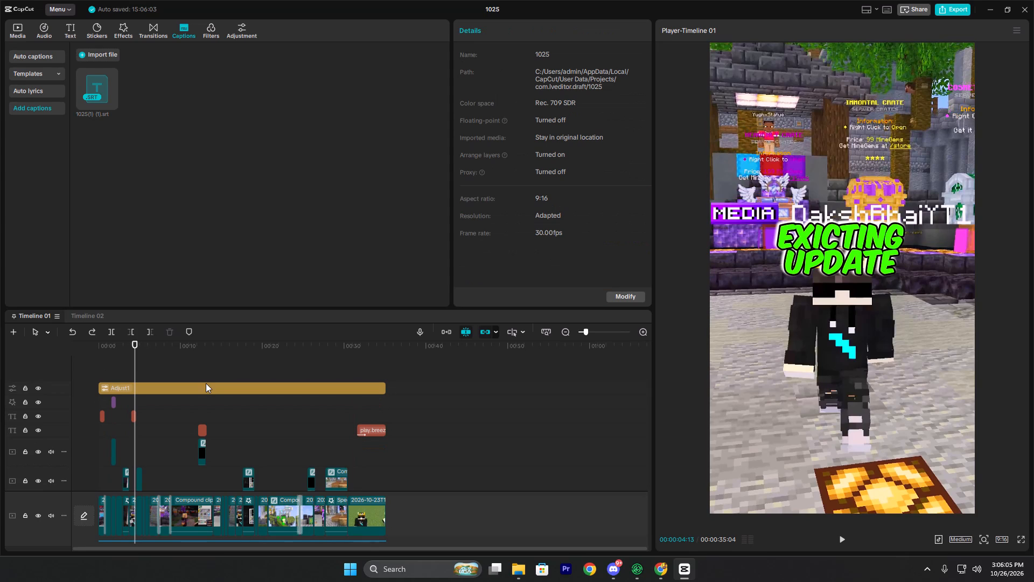
{"action": "key", "text": "ctrl+z"}
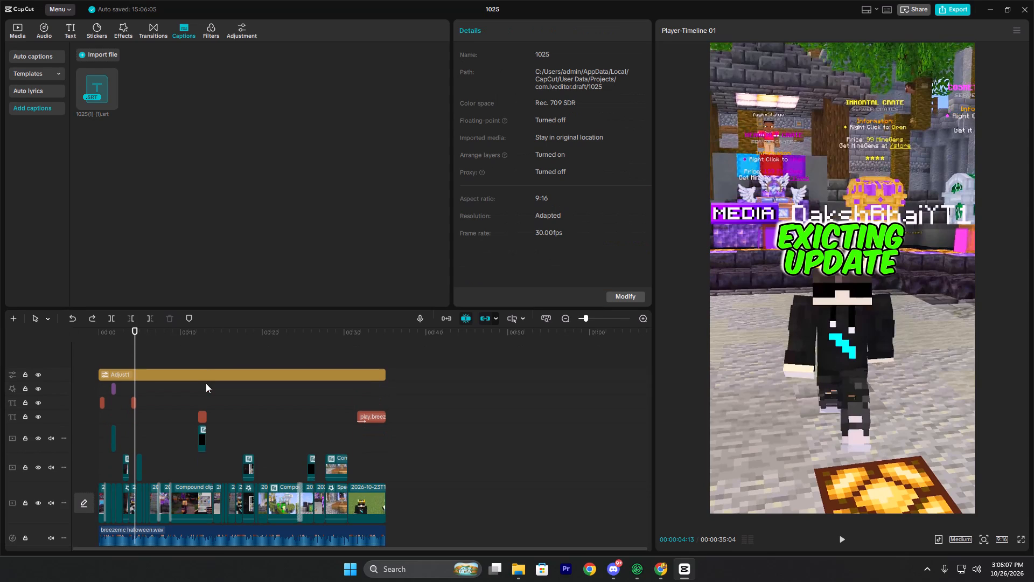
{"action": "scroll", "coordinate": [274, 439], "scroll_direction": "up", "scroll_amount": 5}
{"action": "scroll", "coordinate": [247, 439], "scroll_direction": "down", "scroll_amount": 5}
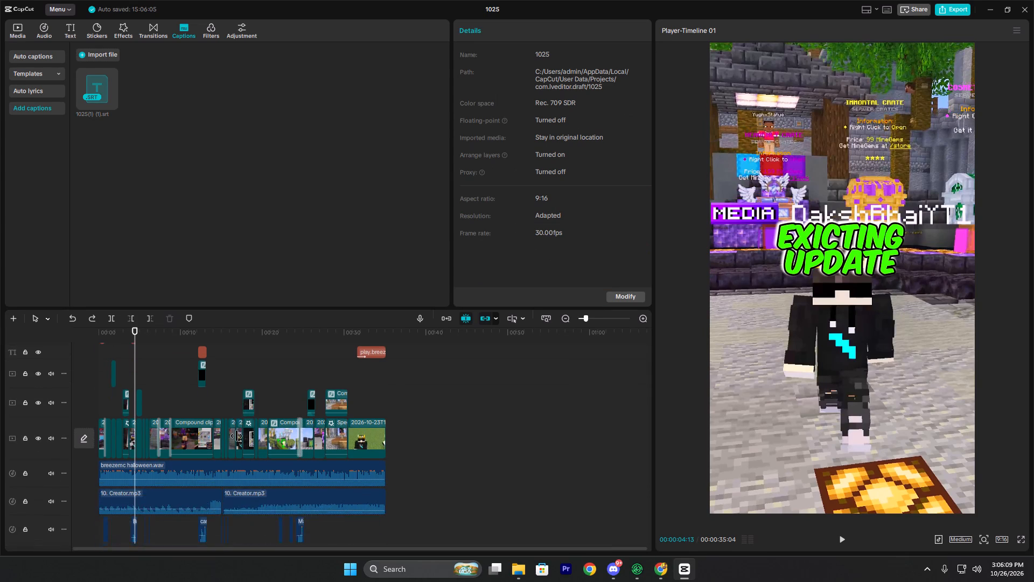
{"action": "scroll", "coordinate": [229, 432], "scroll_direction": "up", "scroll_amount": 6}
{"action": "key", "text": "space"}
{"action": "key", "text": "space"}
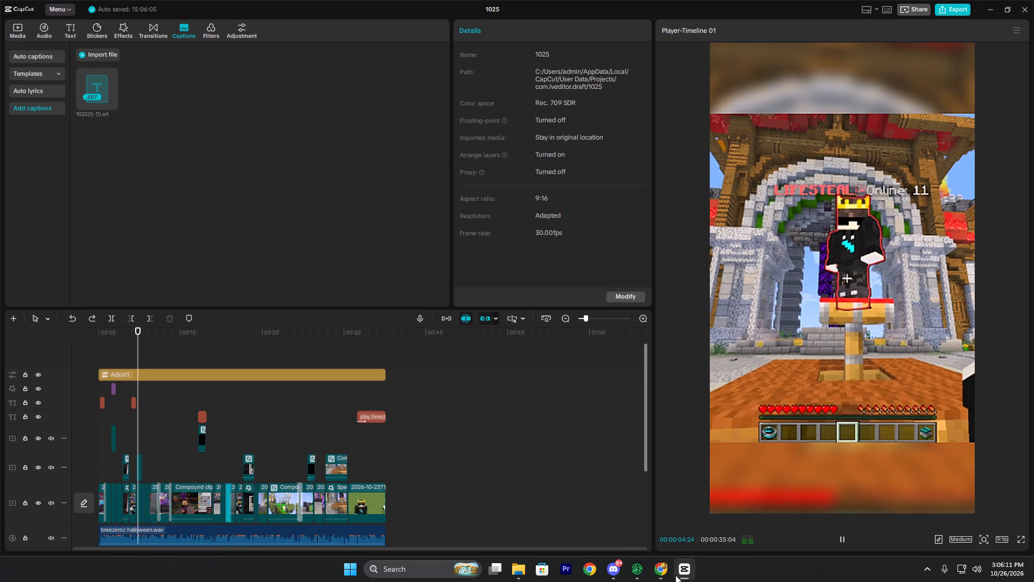
Import the downloaded 1025(1) (2).srt from Chrome into the CapCut project's caption files.
{"action": "left_click", "coordinate": [661, 569]}
{"action": "left_click_drag", "start_coordinate": [874, 60], "coordinate": [691, 268]}
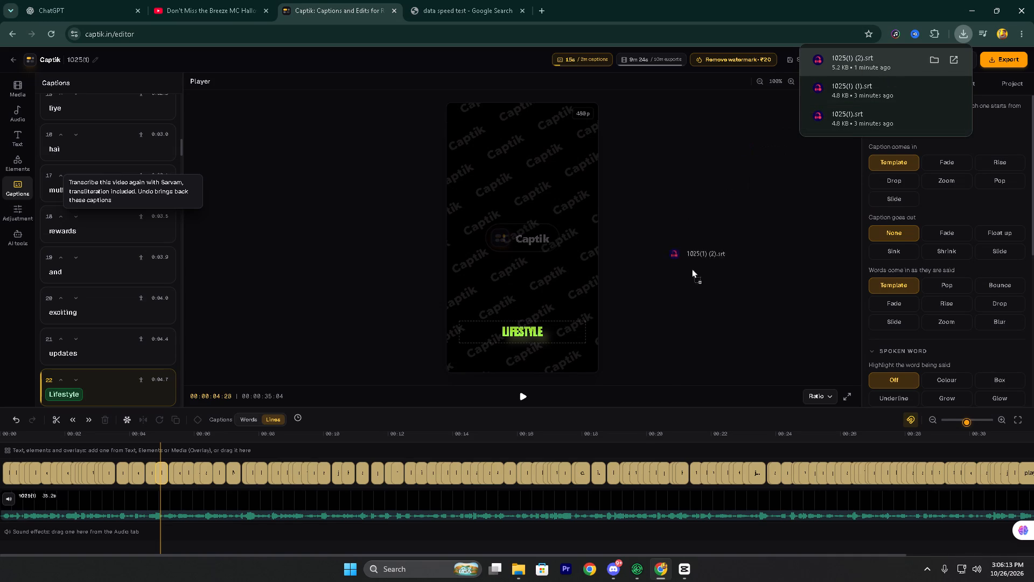
{"action": "left_click_drag", "start_coordinate": [691, 268], "coordinate": [682, 575]}
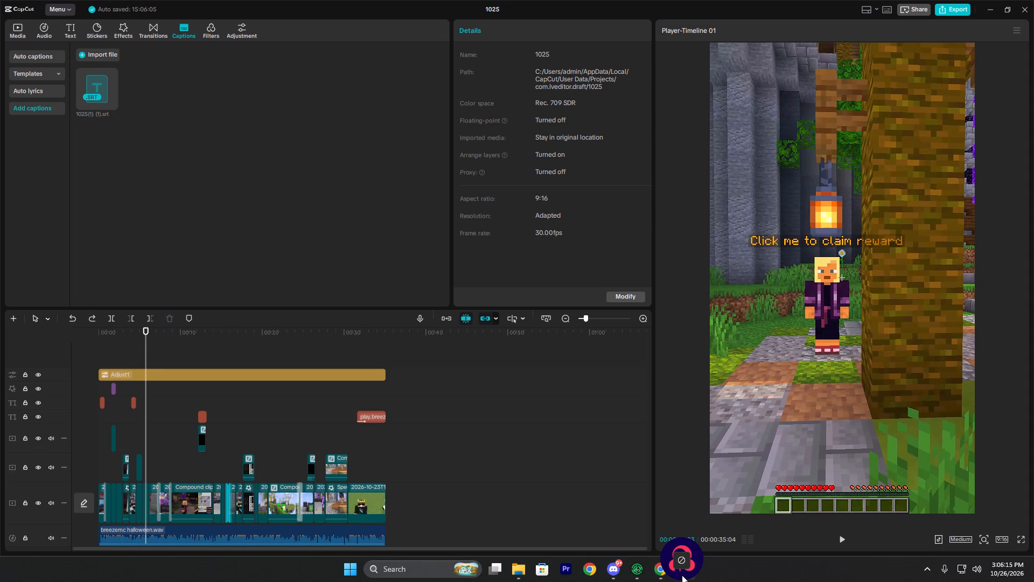
{"action": "left_click_drag", "start_coordinate": [682, 575], "coordinate": [303, 236]}
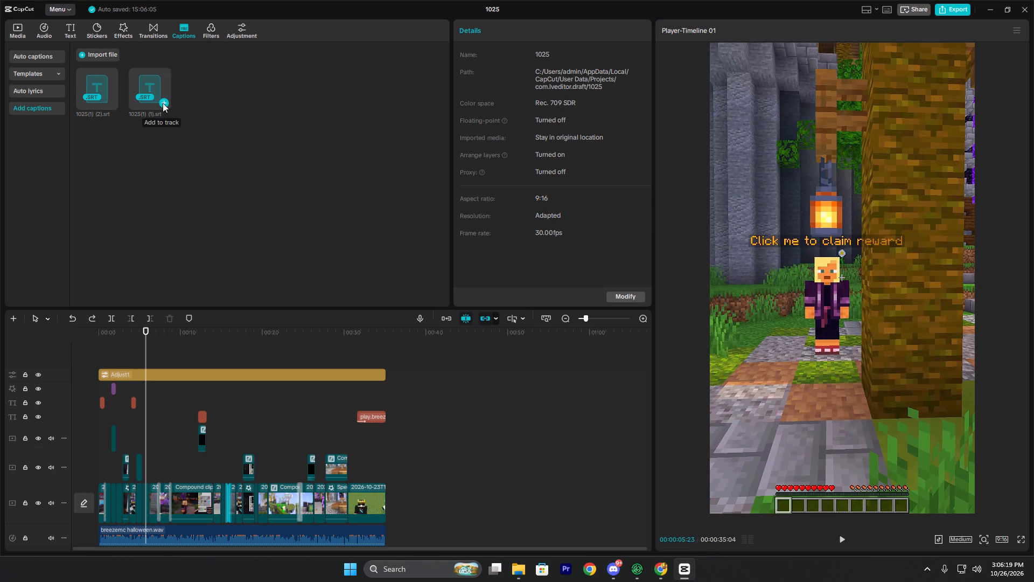
Add the 1025(1) (2).srt captions to Timeline 01 at 00:00:00:00.
{"action": "left_click", "coordinate": [112, 102]}
{"action": "key", "text": "ctrl+z"}
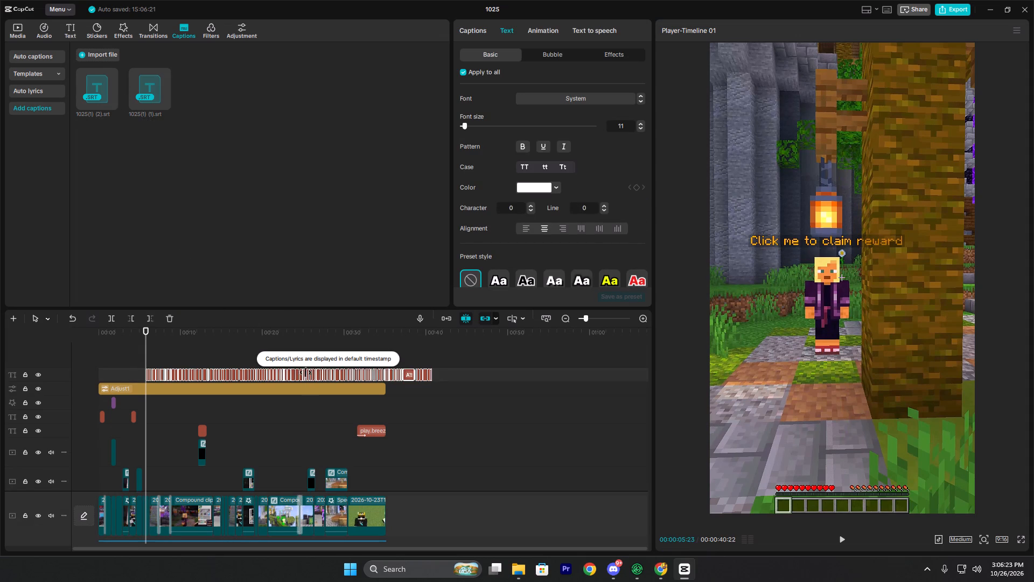
{"action": "double_click", "coordinate": [100, 347]}
{"action": "left_click_drag", "start_coordinate": [100, 347], "coordinate": [64, 344]}
{"action": "left_click", "coordinate": [111, 99]}
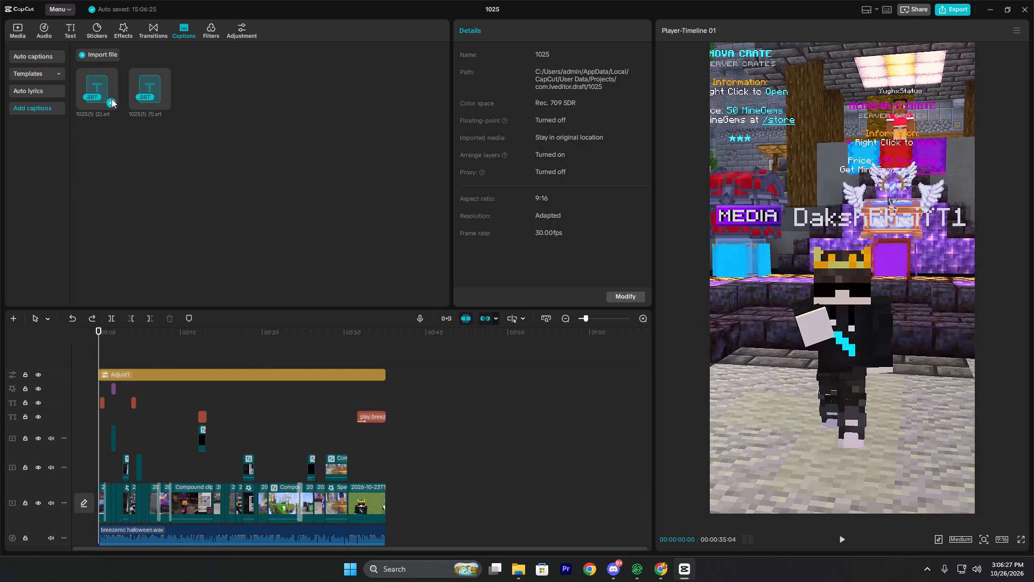
Play Timeline 01 from the start to about 17 seconds to check the wording and timing of the new captions.
{"action": "left_click", "coordinate": [95, 355]}
{"action": "key", "text": "space"}
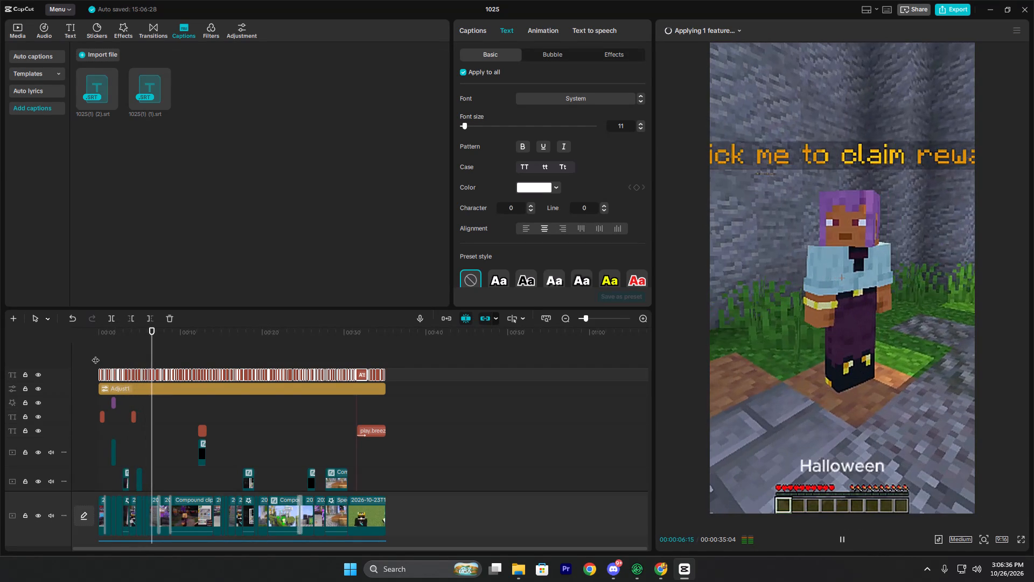
{"action": "key", "text": "space"}
{"action": "scroll", "coordinate": [110, 377], "scroll_direction": "up", "scroll_amount": 11, "text": "ctrl"}
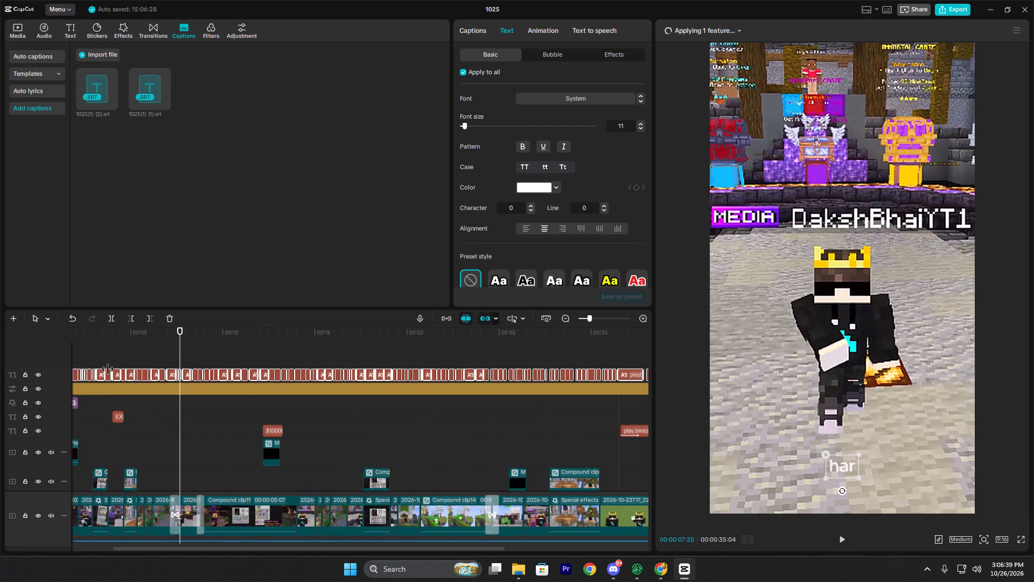
{"action": "key", "text": "space"}
{"action": "scroll", "coordinate": [207, 372], "scroll_direction": "down", "scroll_amount": 5, "text": "ctrl"}
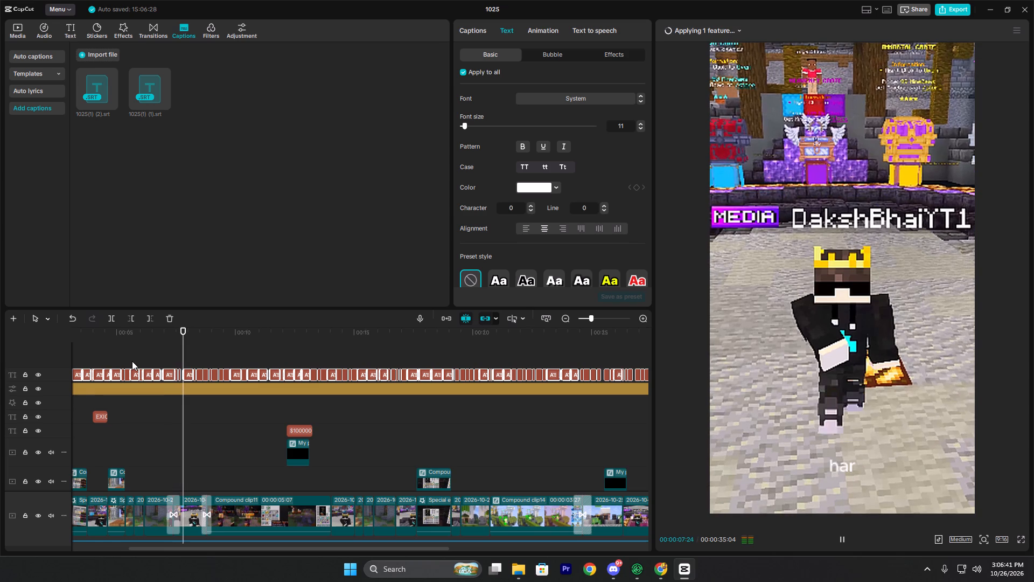
{"action": "scroll", "coordinate": [232, 373], "scroll_direction": "down", "scroll_amount": 7, "text": "ctrl"}
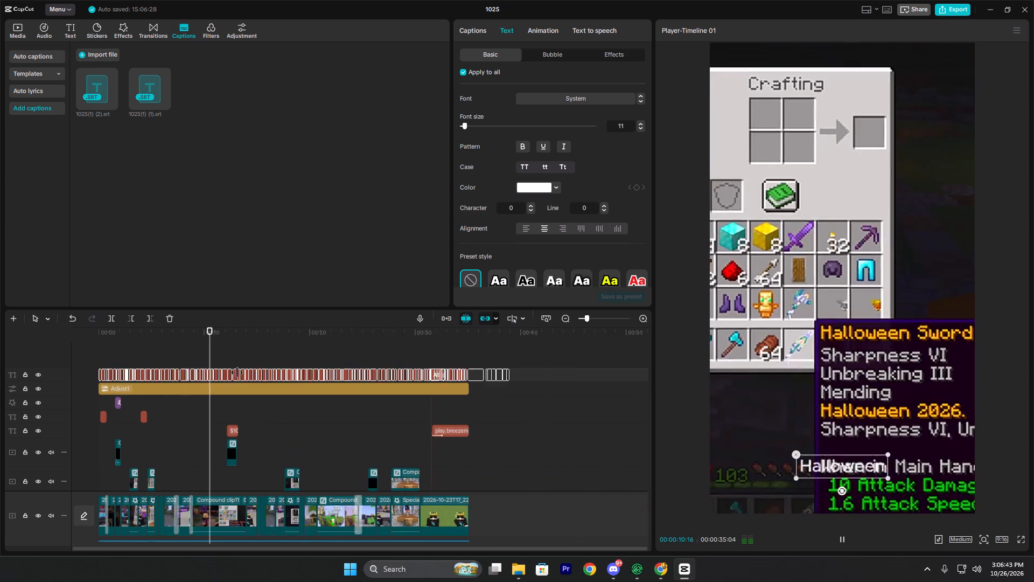
{"action": "scroll", "coordinate": [237, 372], "scroll_direction": "down", "scroll_amount": 2, "text": "ctrl"}
{"action": "scroll", "coordinate": [237, 368], "scroll_direction": "up", "scroll_amount": 3, "text": "ctrl"}
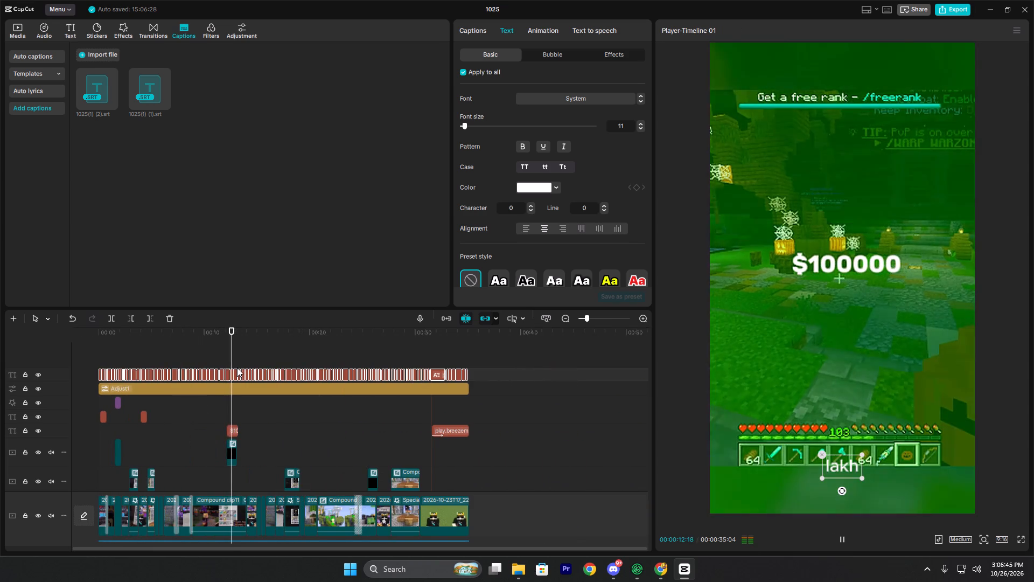
{"action": "scroll", "coordinate": [237, 368], "scroll_direction": "down", "scroll_amount": 2, "text": "ctrl"}
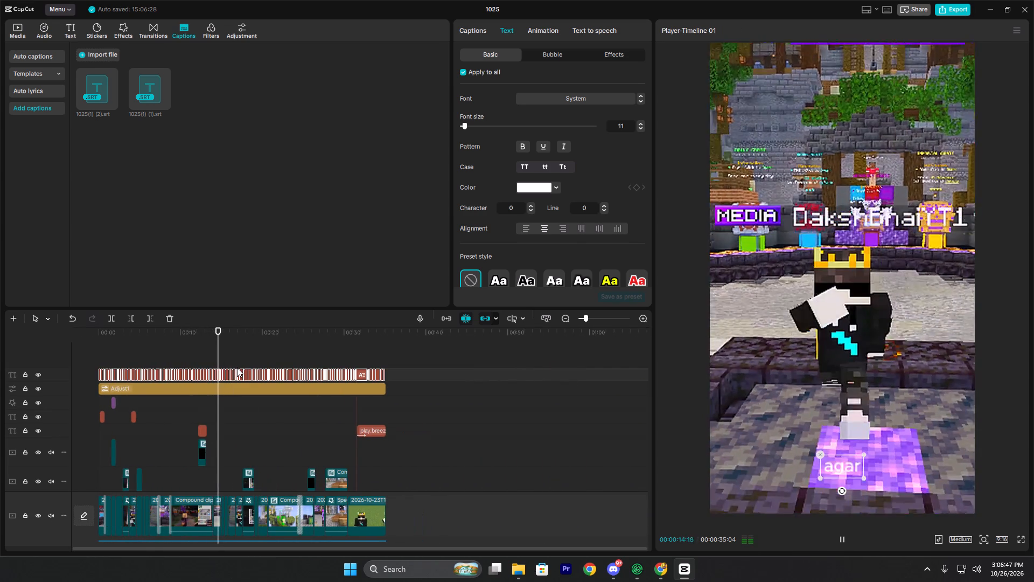
{"action": "key", "text": "space"}
{"action": "key", "text": "space"}
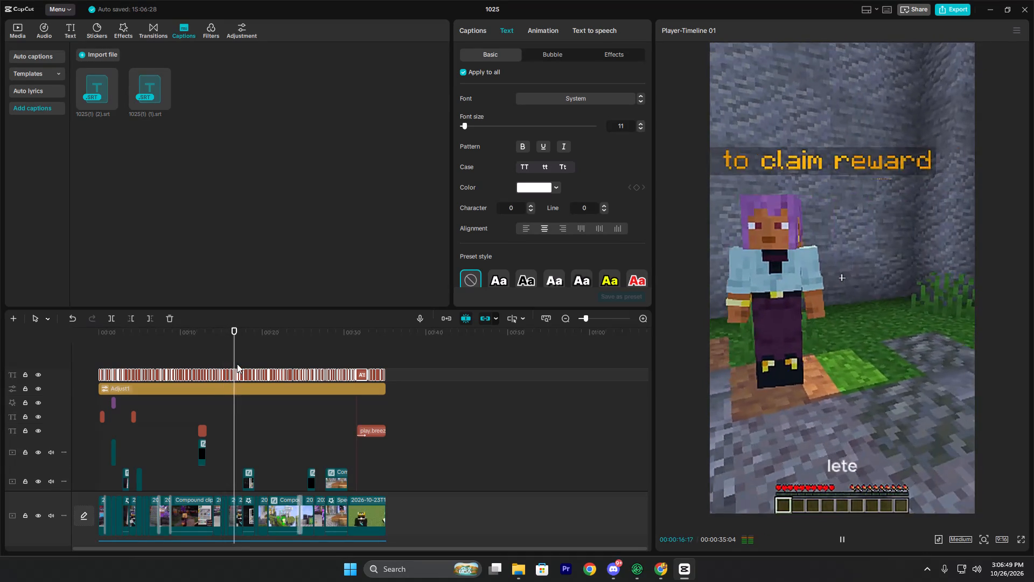
{"action": "key", "text": "space"}
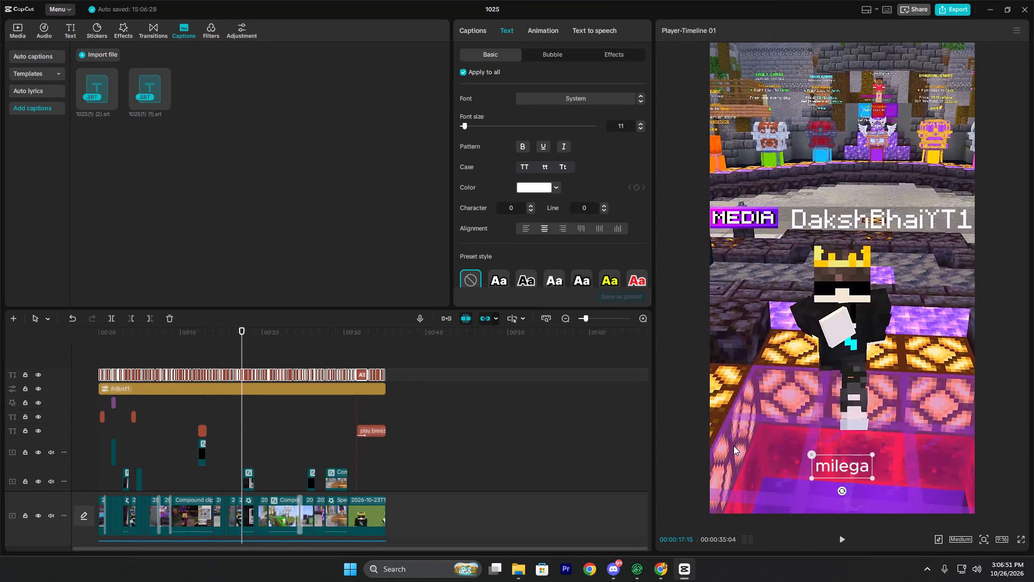
Move the captions up in the frame to the character's leg level, keeping them horizontally centred.
{"action": "left_click_drag", "start_coordinate": [847, 473], "coordinate": [849, 373]}
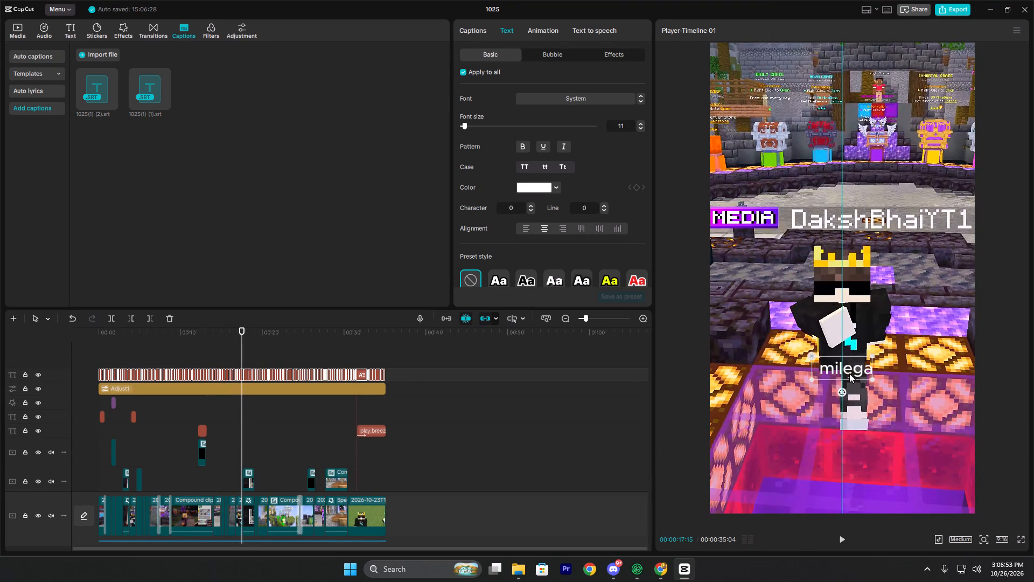
{"action": "left_click_drag", "start_coordinate": [849, 373], "coordinate": [849, 379]}
Set the font of all the captions to Komika Axis.
{"action": "left_click", "coordinate": [558, 99]}
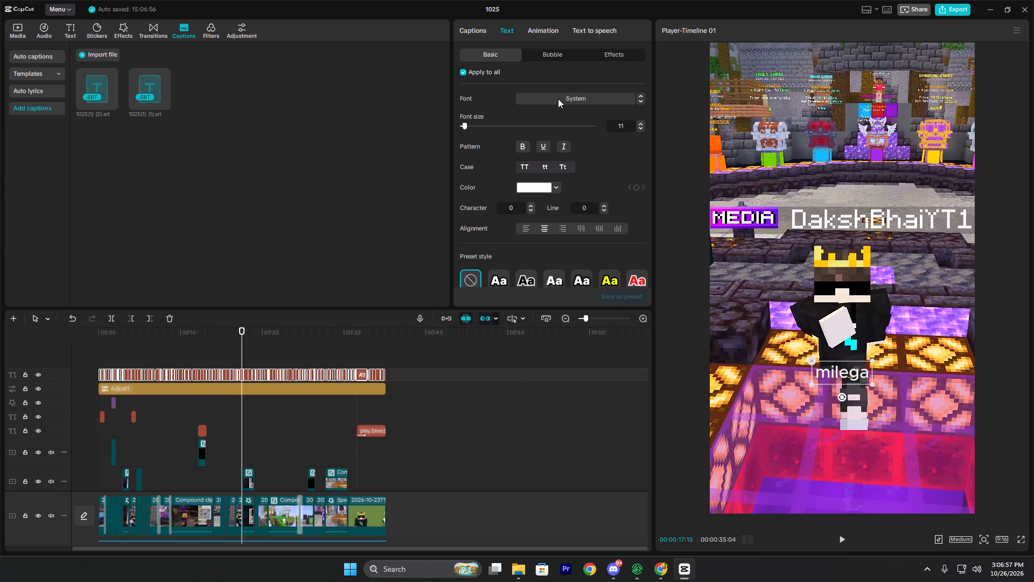
{"action": "left_click", "coordinate": [574, 188]}
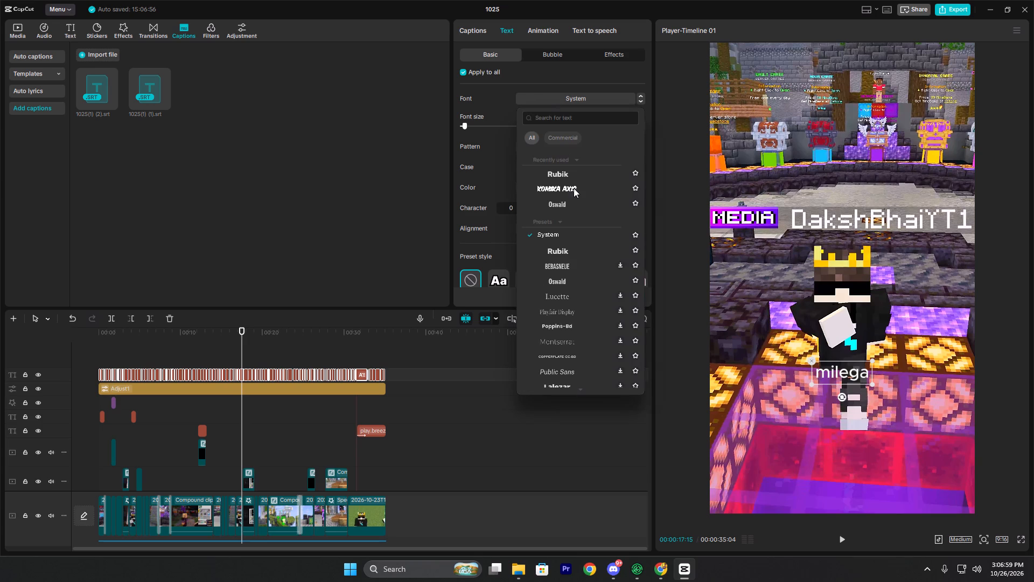
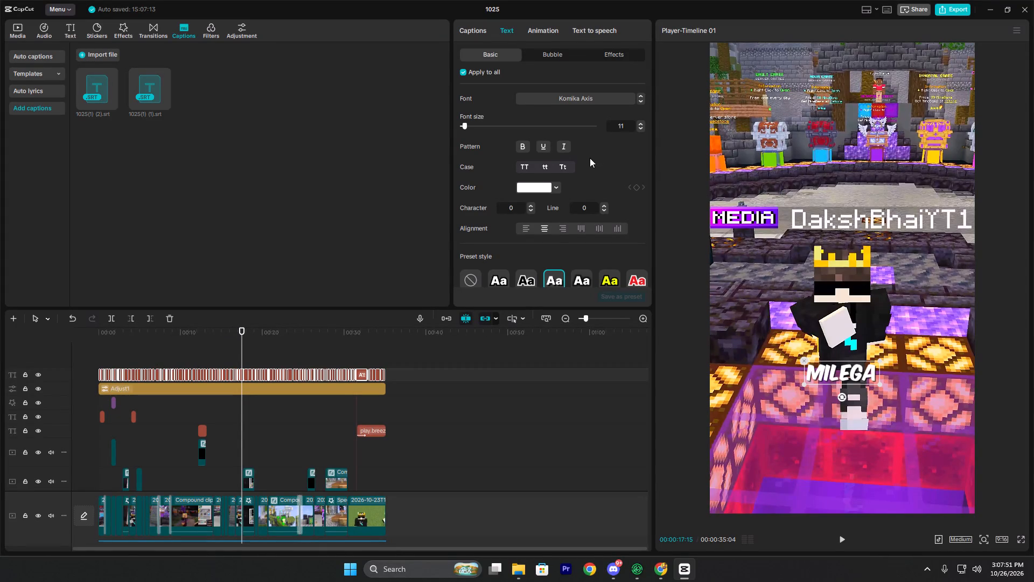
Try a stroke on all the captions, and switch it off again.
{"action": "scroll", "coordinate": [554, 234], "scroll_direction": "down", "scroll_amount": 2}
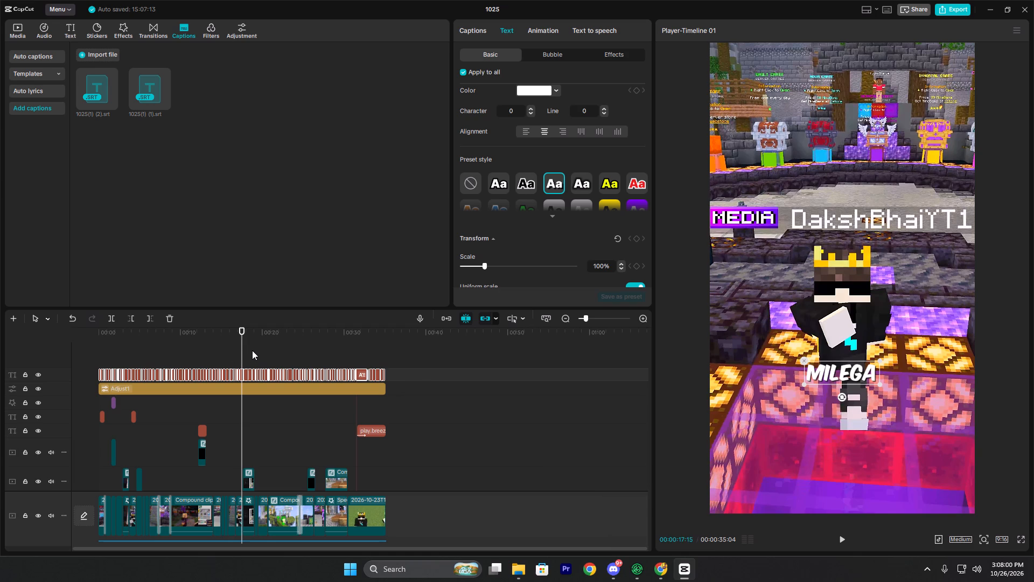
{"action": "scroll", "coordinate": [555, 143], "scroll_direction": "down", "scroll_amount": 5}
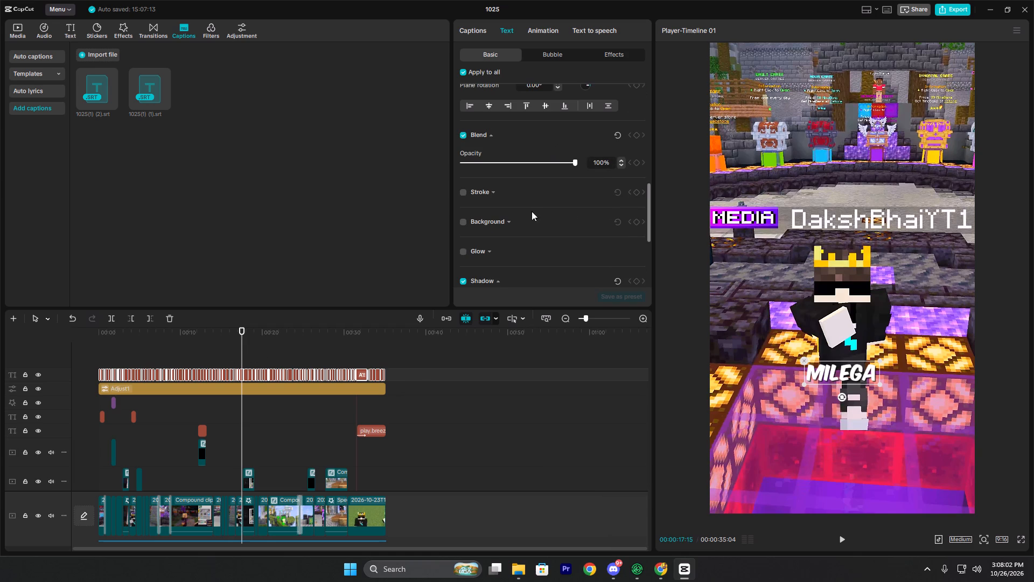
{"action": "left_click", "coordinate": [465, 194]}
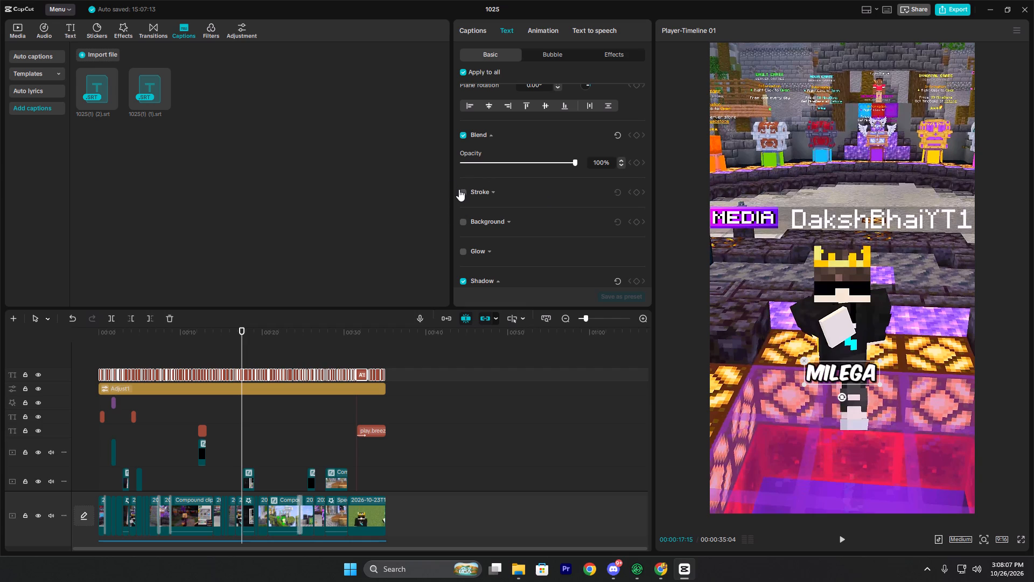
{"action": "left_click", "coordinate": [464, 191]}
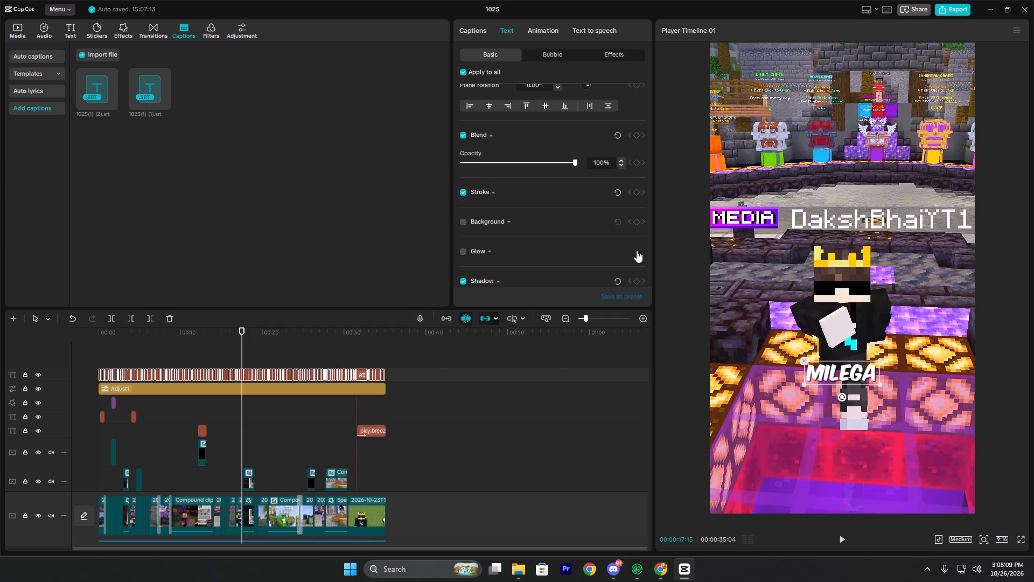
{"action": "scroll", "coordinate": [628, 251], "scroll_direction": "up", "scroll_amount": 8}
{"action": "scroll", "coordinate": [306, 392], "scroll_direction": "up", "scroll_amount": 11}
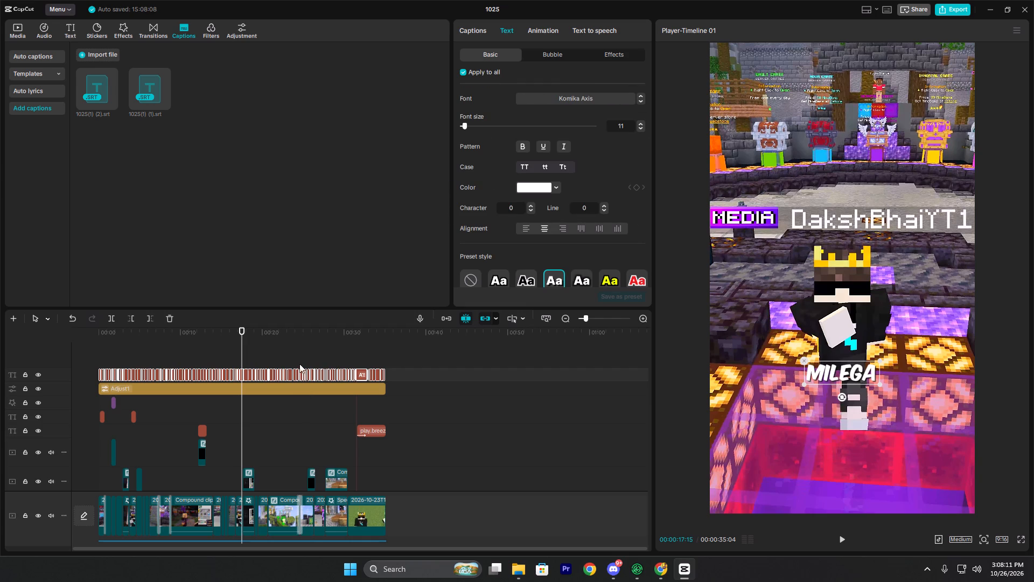
Play Timeline 01 from the start to about 8 seconds to check the captions in the Komika Axis font.
{"action": "left_click", "coordinate": [219, 356]}
{"action": "left_click_drag", "start_coordinate": [219, 356], "coordinate": [49, 349]}
{"action": "key", "text": "space"}
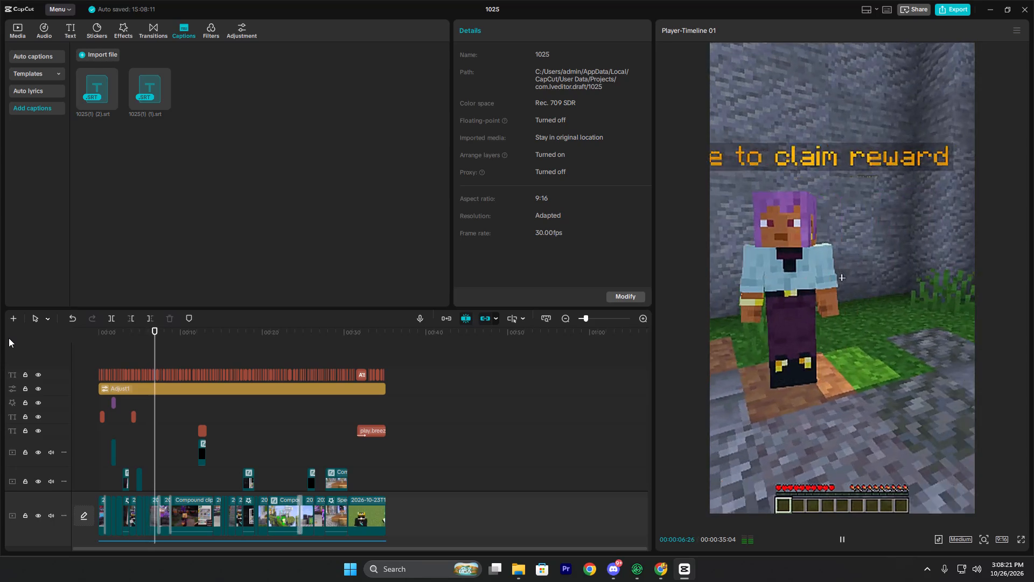
{"action": "key", "text": "space"}
{"action": "key", "text": "space"}
{"action": "key", "text": "space"}
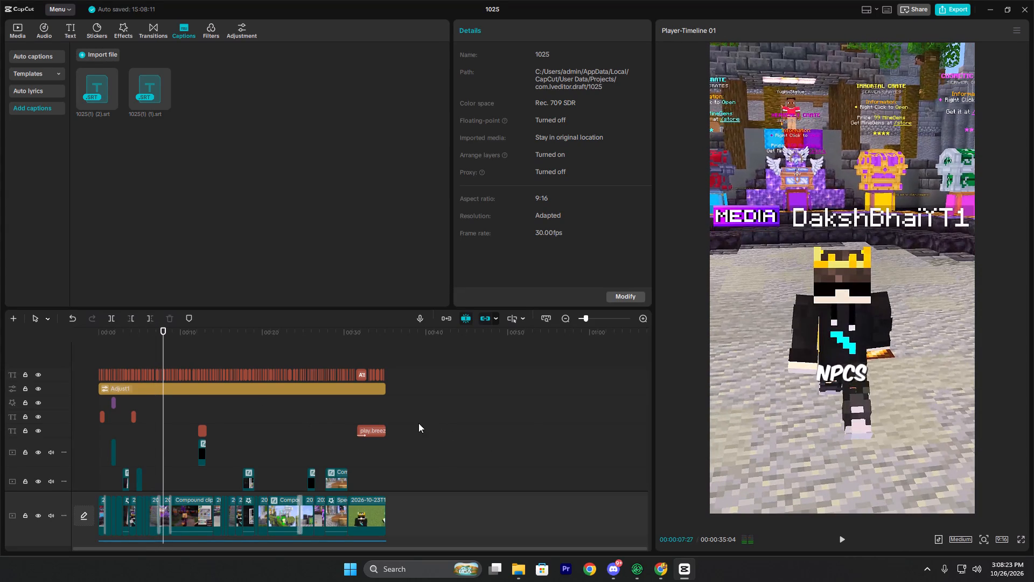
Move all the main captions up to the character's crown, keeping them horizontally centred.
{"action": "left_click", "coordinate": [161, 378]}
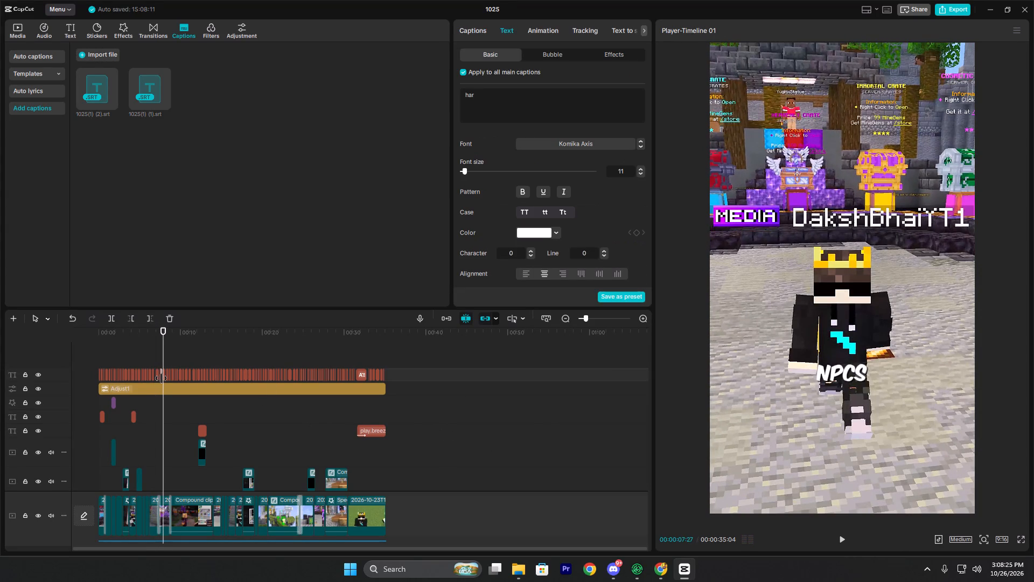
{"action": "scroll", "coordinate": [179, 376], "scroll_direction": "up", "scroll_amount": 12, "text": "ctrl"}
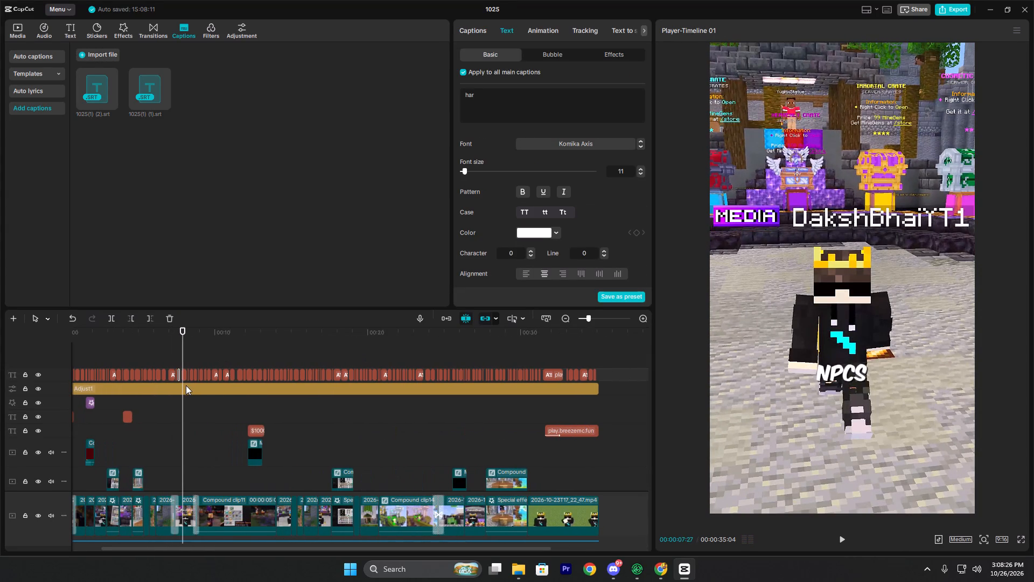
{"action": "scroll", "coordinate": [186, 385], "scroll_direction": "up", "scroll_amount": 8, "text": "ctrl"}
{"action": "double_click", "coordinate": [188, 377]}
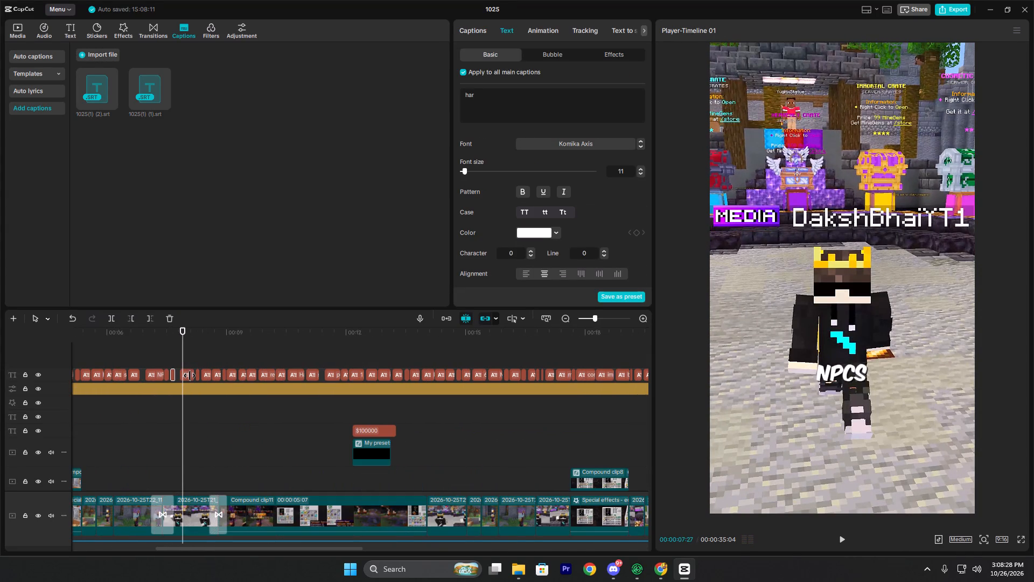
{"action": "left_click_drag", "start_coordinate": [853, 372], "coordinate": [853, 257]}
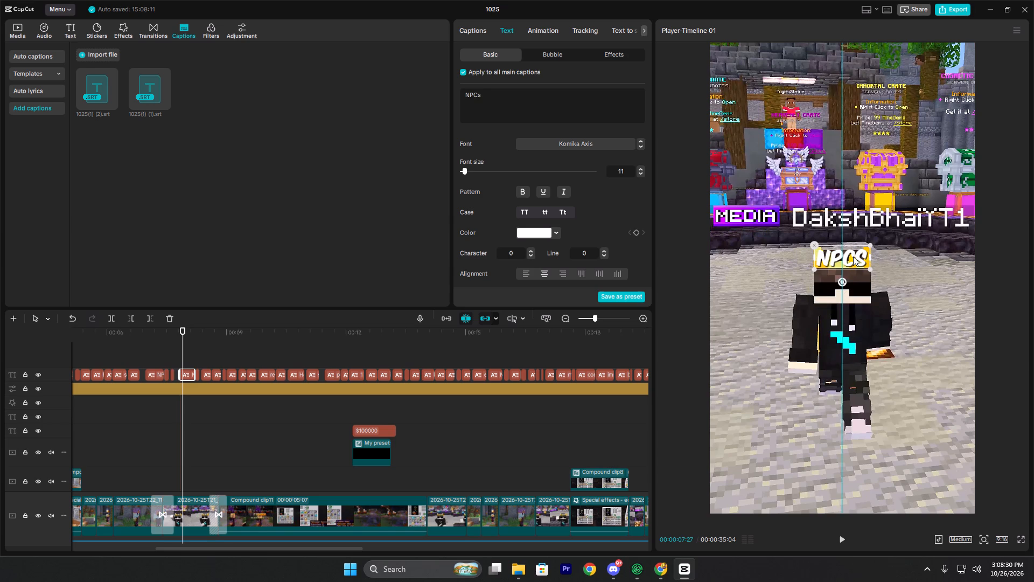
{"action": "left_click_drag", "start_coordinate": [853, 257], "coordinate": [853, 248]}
Play on from about 8 seconds, and again from the start to about 2 seconds, to check the raised caption position.
{"action": "key", "text": "space"}
{"action": "key", "text": "space"}
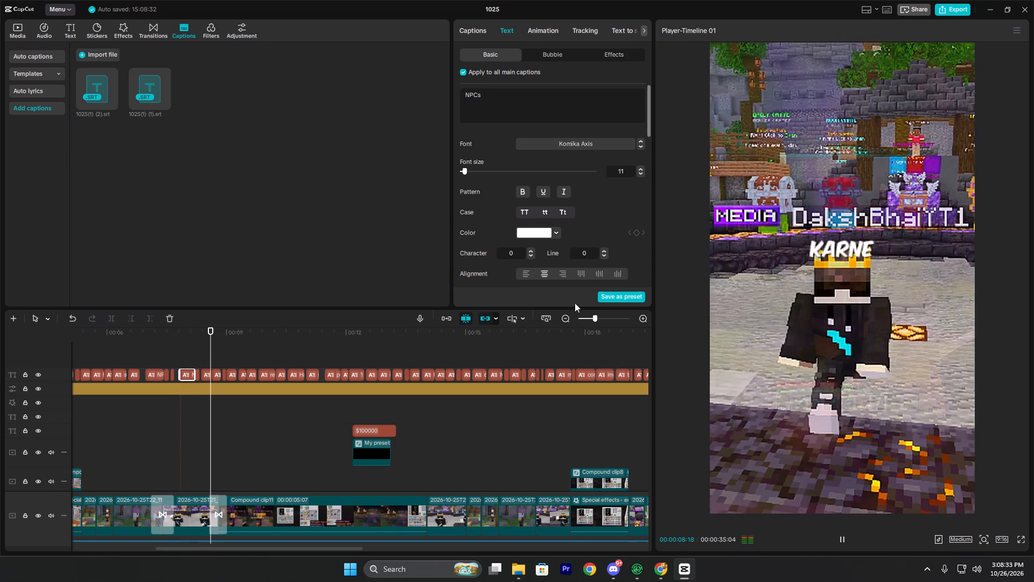
{"action": "left_click", "coordinate": [136, 347]}
{"action": "left_click_drag", "start_coordinate": [136, 347], "coordinate": [0, 388]}
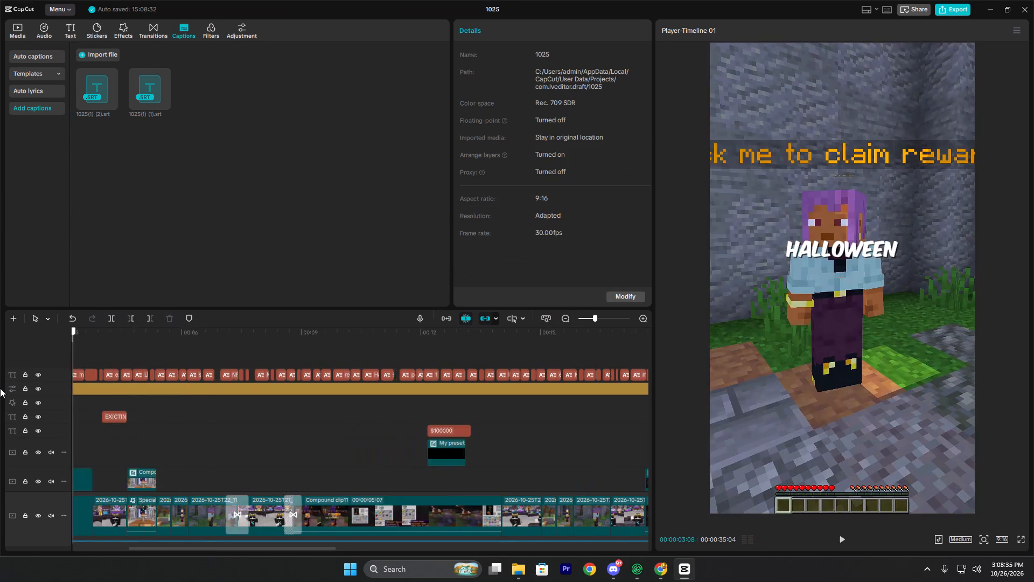
{"action": "left_click_drag", "start_coordinate": [0, 388], "coordinate": [0, 394]}
{"action": "left_click", "coordinate": [0, 394]}
{"action": "key", "text": "space"}
{"action": "key", "text": "space"}
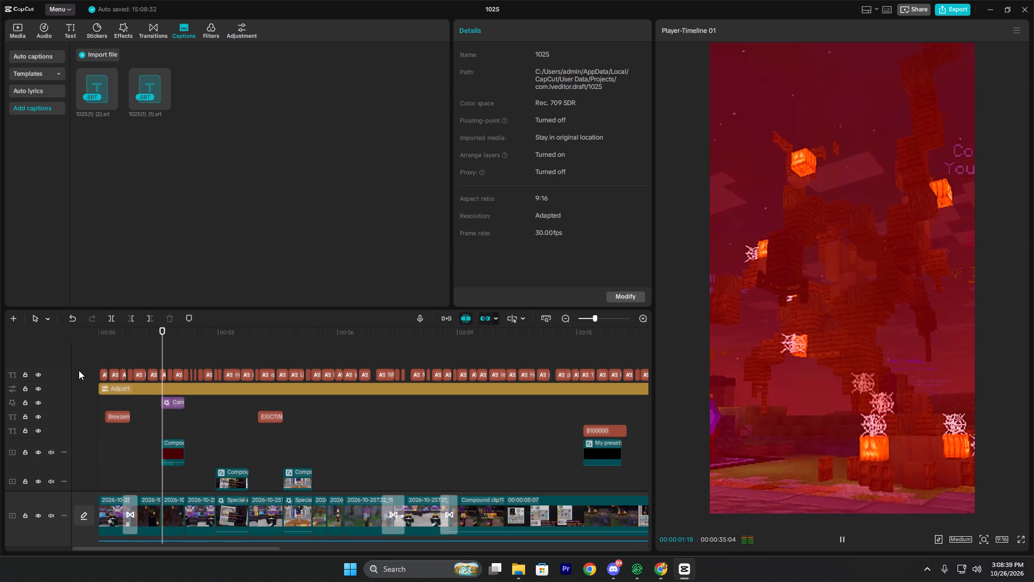
{"action": "key", "text": "space"}
Using the "multiple" caption at about 3 seconds, move all the main captions down to the exact centre of the frame.
{"action": "left_click", "coordinate": [230, 377]}
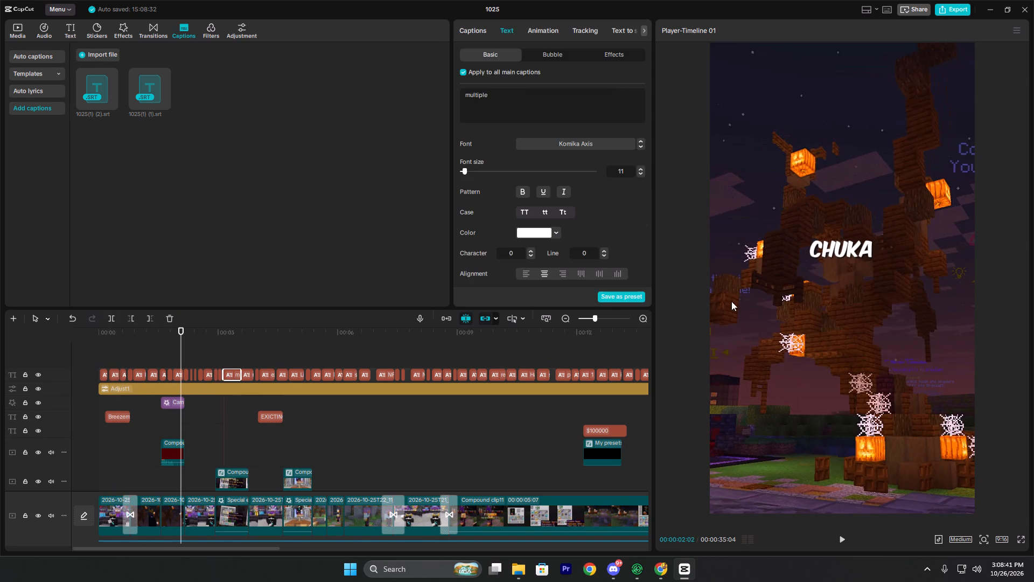
{"action": "left_click", "coordinate": [226, 357]}
{"action": "left_click", "coordinate": [230, 372]}
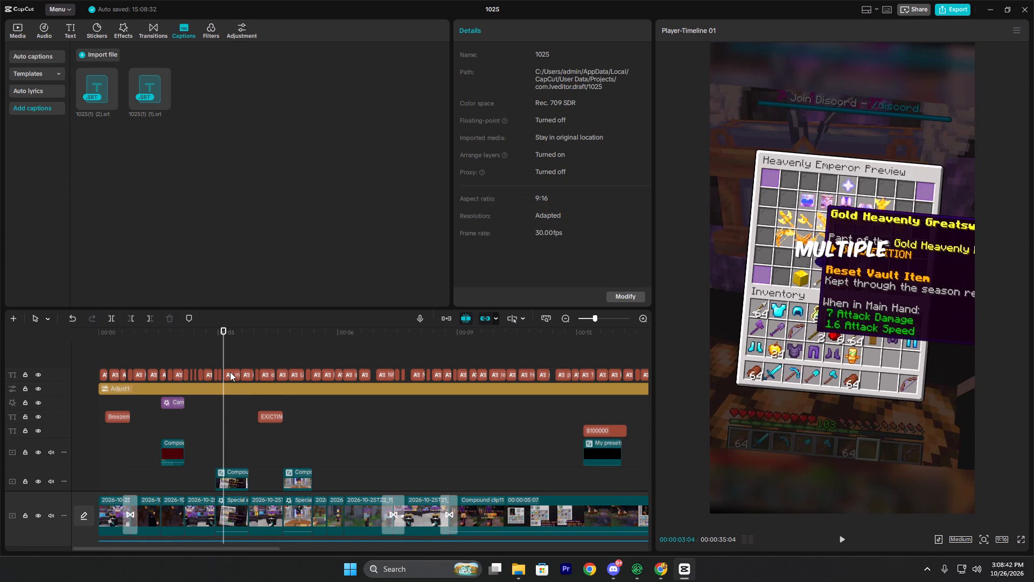
{"action": "left_click_drag", "start_coordinate": [840, 248], "coordinate": [844, 298]}
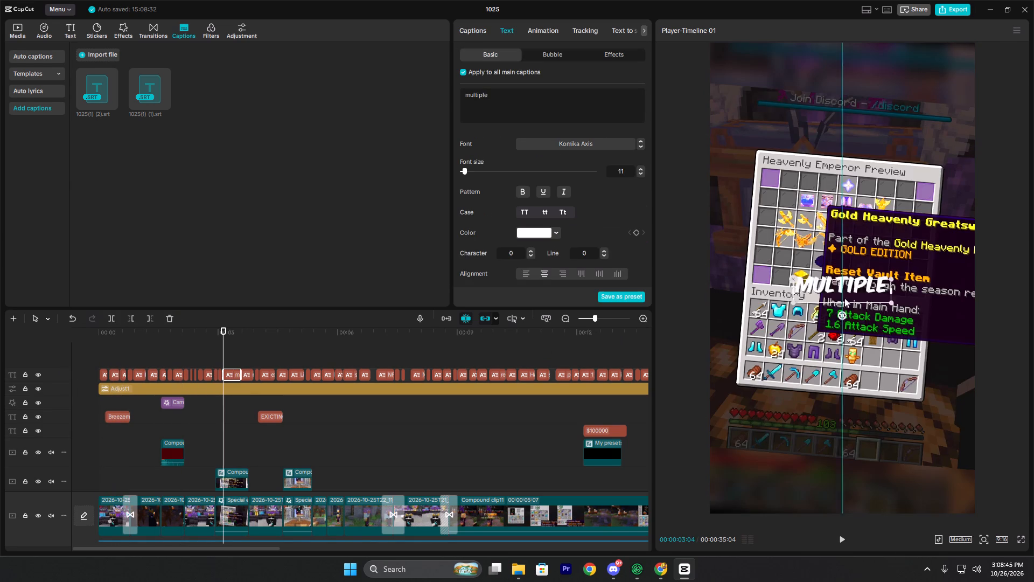
{"action": "left_click_drag", "start_coordinate": [844, 298], "coordinate": [836, 274]}
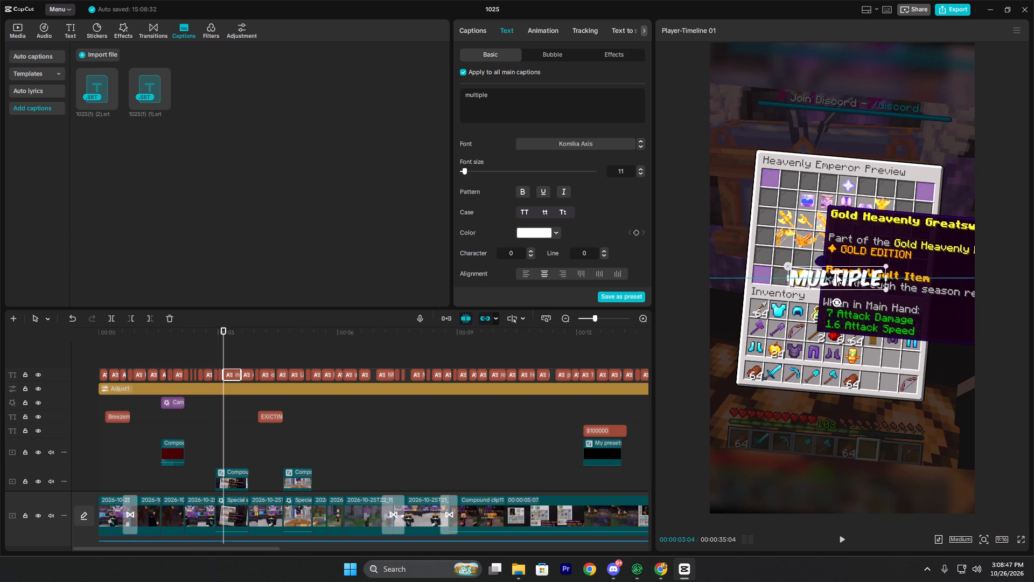
{"action": "left_click_drag", "start_coordinate": [836, 274], "coordinate": [839, 275]}
Play the section between about 2 and 6 seconds to check the centred captions against the footage and the existing title text.
{"action": "key", "text": "space"}
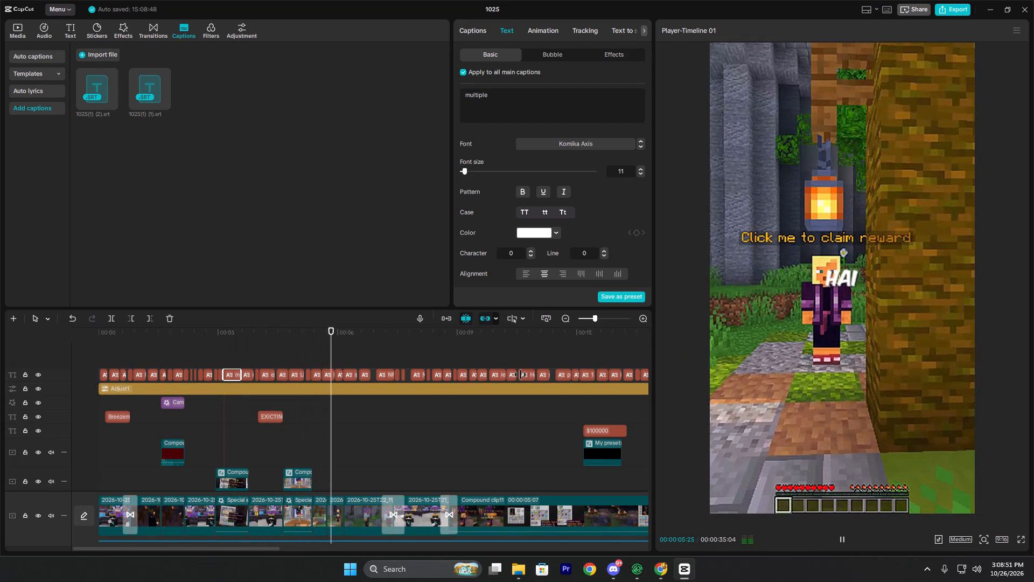
{"action": "key", "text": "space"}
{"action": "double_click", "coordinate": [201, 352]}
{"action": "key", "text": "space"}
{"action": "key", "text": "space"}
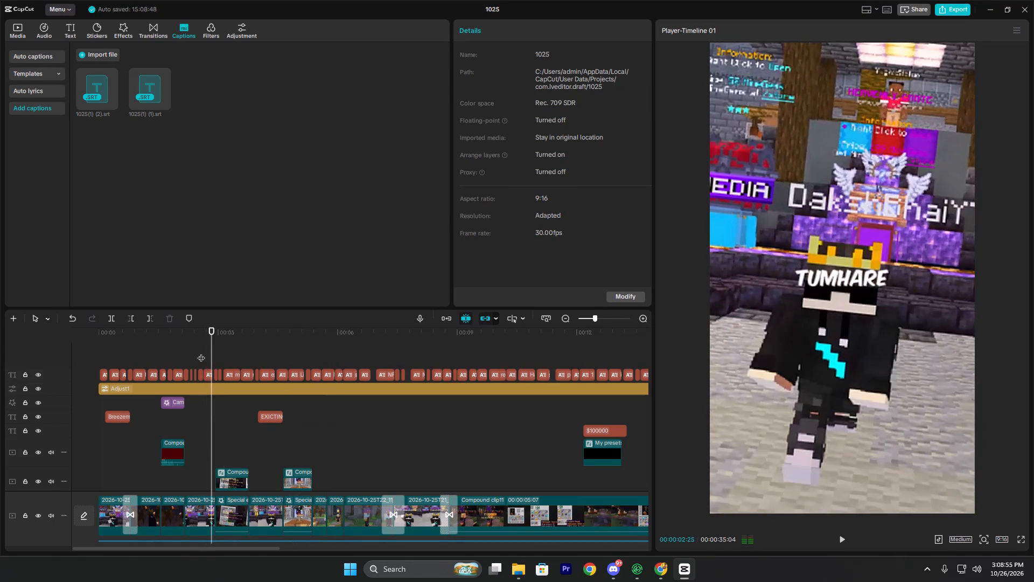
{"action": "key", "text": "space"}
{"action": "key", "text": "space"}
{"action": "key", "text": "space"}
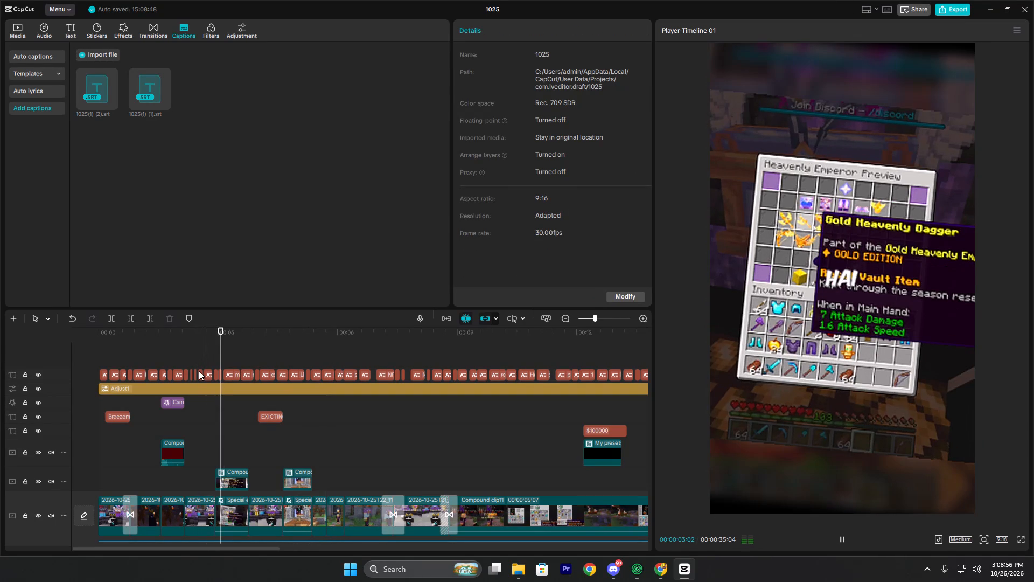
{"action": "key", "text": "space"}
Delete the "exciting" and "updates" captions at about 4 seconds, which duplicate the green EXICTING UPDATE title.
{"action": "scroll", "coordinate": [212, 373], "scroll_direction": "up", "scroll_amount": 15, "text": "ctrl"}
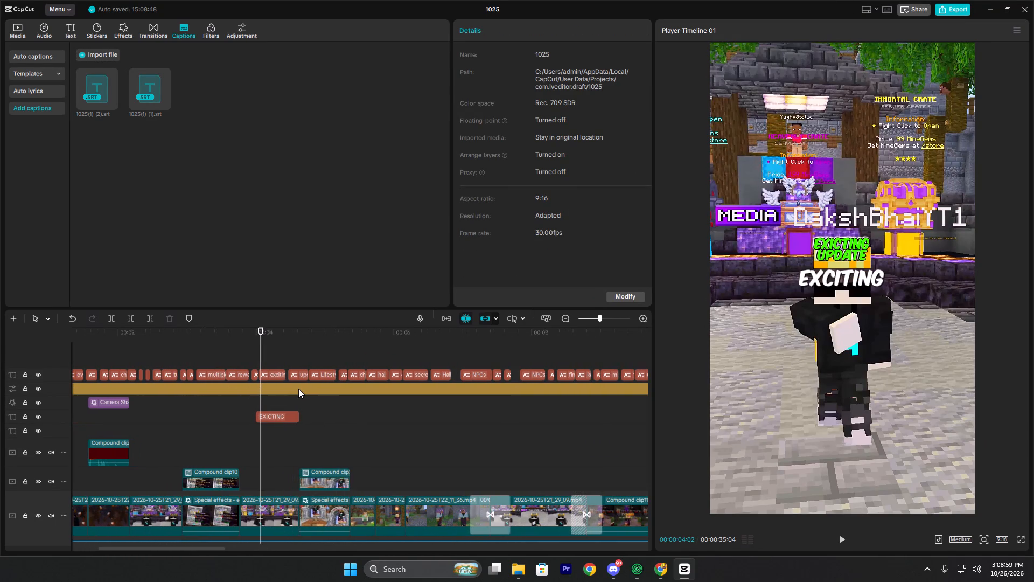
{"action": "scroll", "coordinate": [298, 389], "scroll_direction": "up", "scroll_amount": 9, "text": "ctrl"}
{"action": "left_click", "coordinate": [275, 372]}
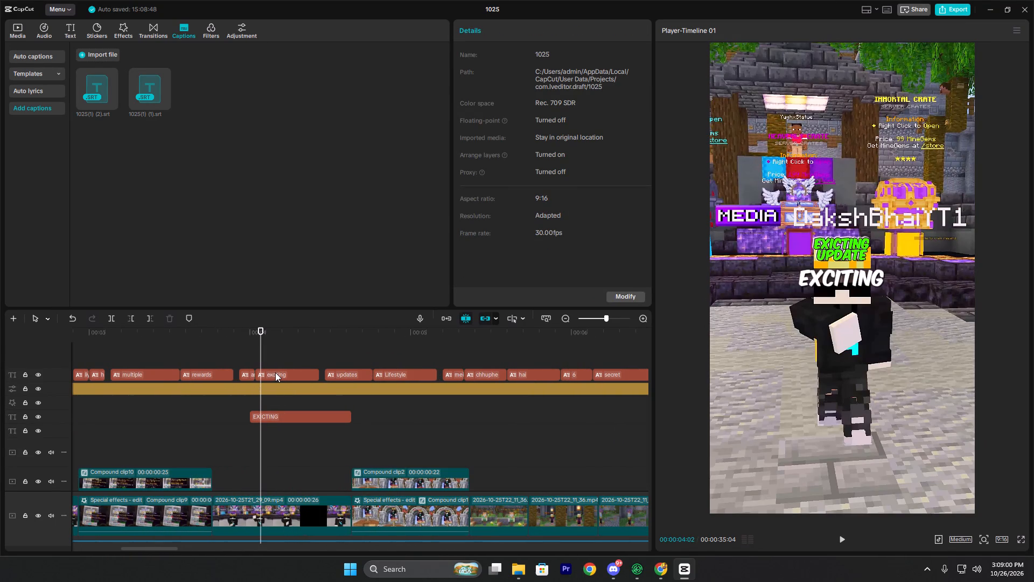
{"action": "key", "text": "BackSpace"}
{"action": "left_click", "coordinate": [343, 374]}
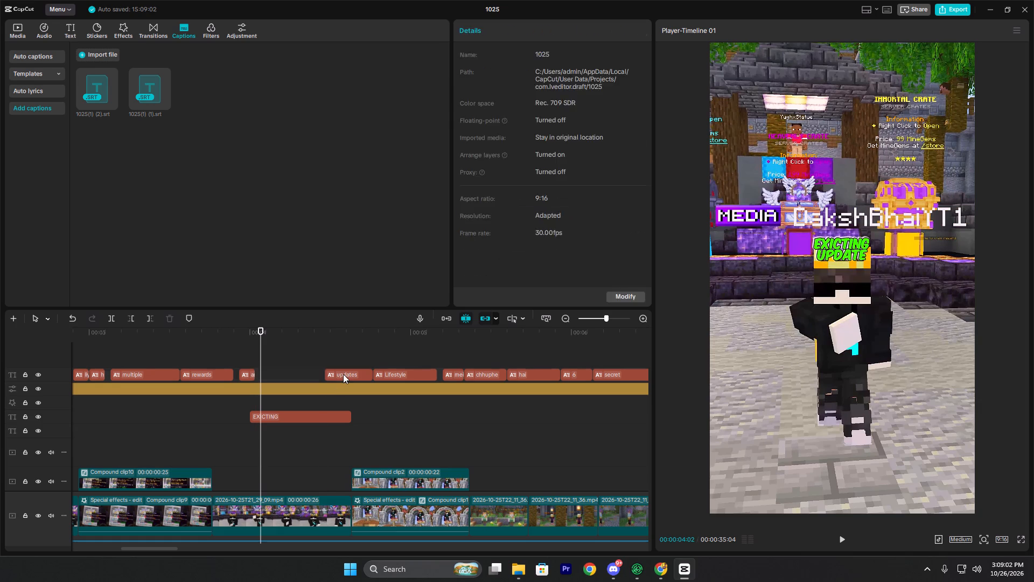
{"action": "key", "text": "BackSpace"}
Play Timeline 01 from about 4 to 30 seconds to check the remaining captions' wording, timing and placement.
{"action": "key", "text": "space"}
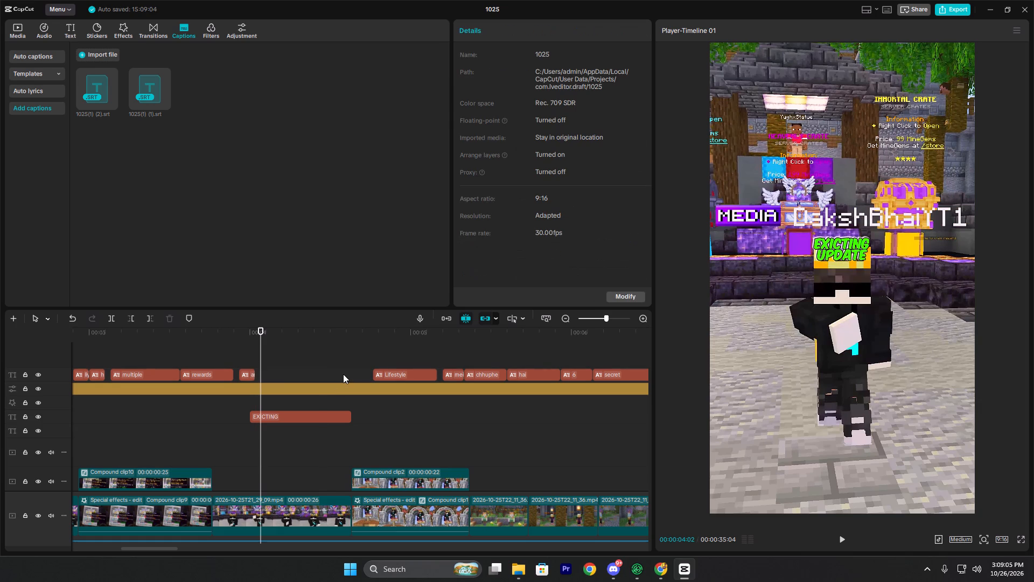
{"action": "scroll", "coordinate": [357, 392], "scroll_direction": "down", "scroll_amount": 8, "text": "ctrl"}
{"action": "scroll", "coordinate": [399, 419], "scroll_direction": "down", "scroll_amount": 3, "text": "ctrl"}
{"action": "scroll", "coordinate": [460, 439], "scroll_direction": "down", "scroll_amount": 15, "text": "ctrl"}
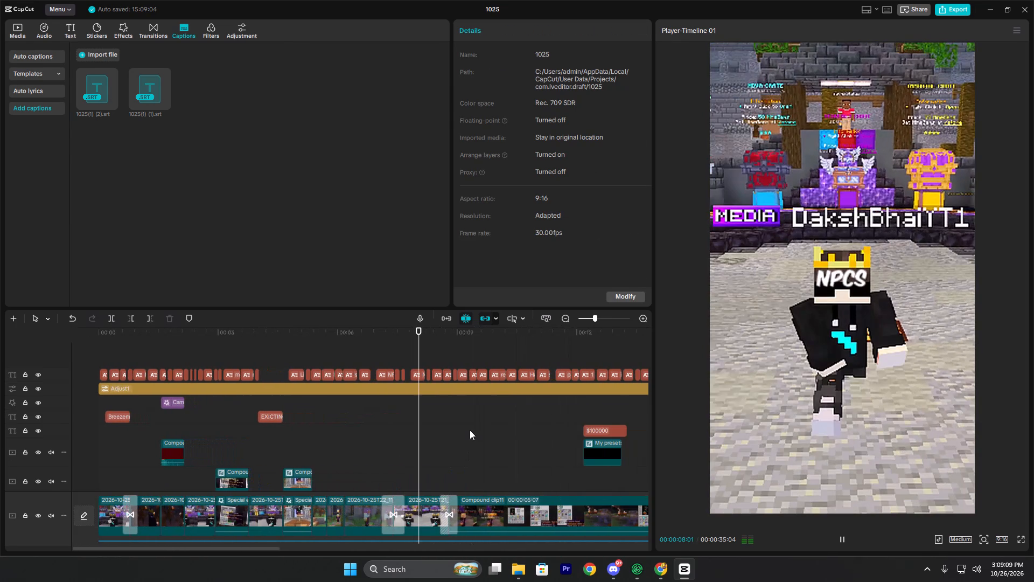
{"action": "scroll", "coordinate": [470, 430], "scroll_direction": "down", "scroll_amount": 7, "text": "ctrl"}
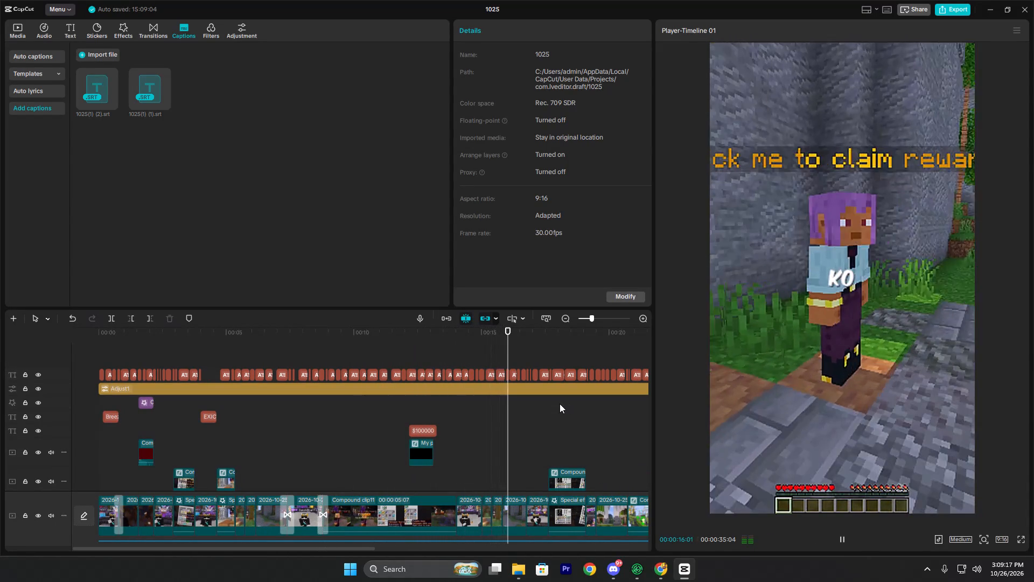
{"action": "scroll", "coordinate": [551, 373], "scroll_direction": "down", "scroll_amount": 10, "text": "ctrl"}
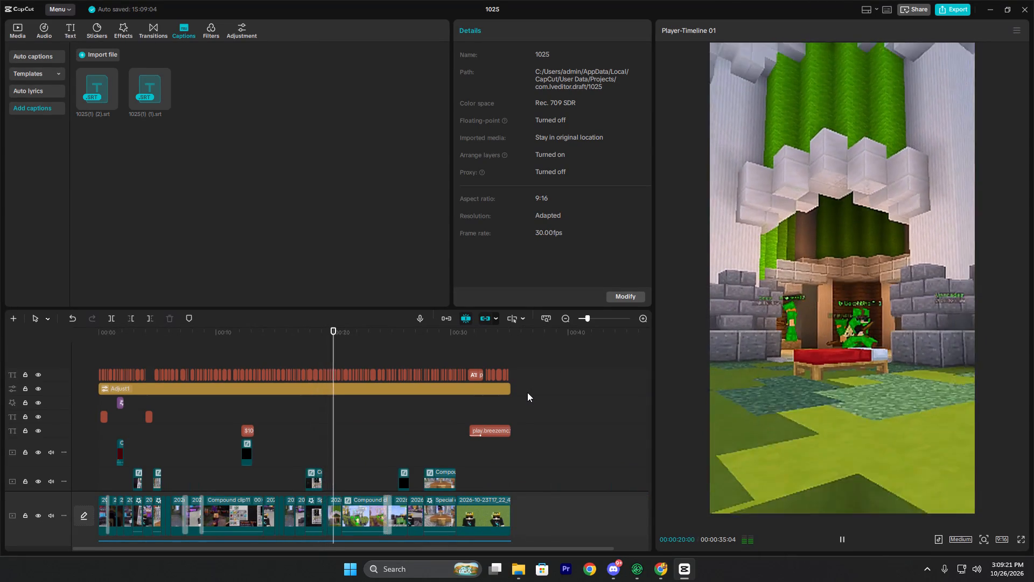
{"action": "scroll", "coordinate": [526, 392], "scroll_direction": "up", "scroll_amount": 4, "text": "ctrl"}
{"action": "scroll", "coordinate": [525, 392], "scroll_direction": "down", "scroll_amount": 4, "text": "ctrl"}
{"action": "scroll", "coordinate": [366, 439], "scroll_direction": "up", "scroll_amount": 3, "text": "ctrl"}
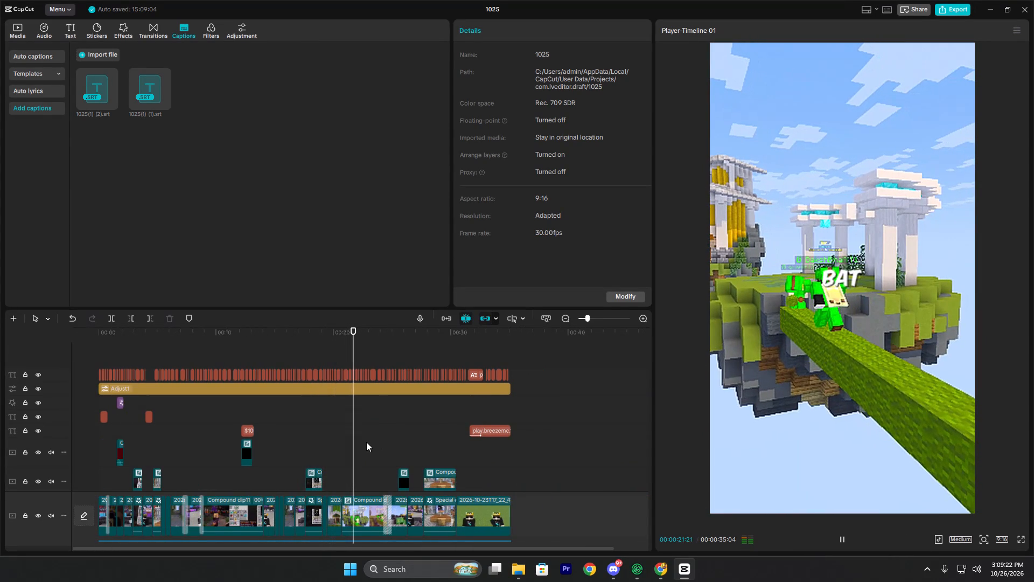
{"action": "scroll", "coordinate": [366, 442], "scroll_direction": "up", "scroll_amount": 8, "text": "ctrl"}
{"action": "scroll", "coordinate": [368, 434], "scroll_direction": "down", "scroll_amount": 6, "text": "ctrl"}
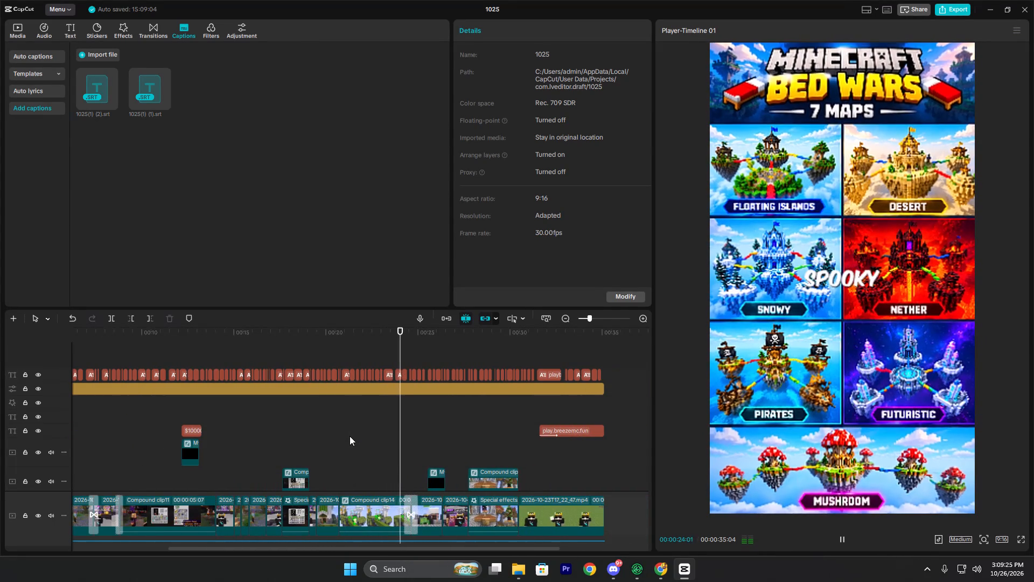
{"action": "scroll", "coordinate": [350, 436], "scroll_direction": "down", "scroll_amount": 5}
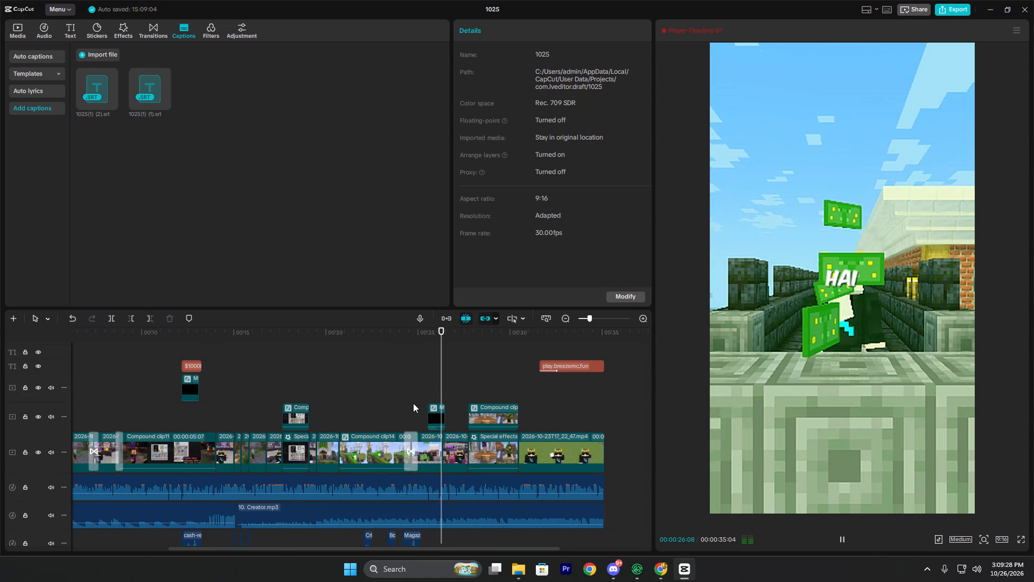
{"action": "scroll", "coordinate": [505, 419], "scroll_direction": "down", "scroll_amount": 4}
{"action": "scroll", "coordinate": [500, 391], "scroll_direction": "down", "scroll_amount": 3, "text": "ctrl"}
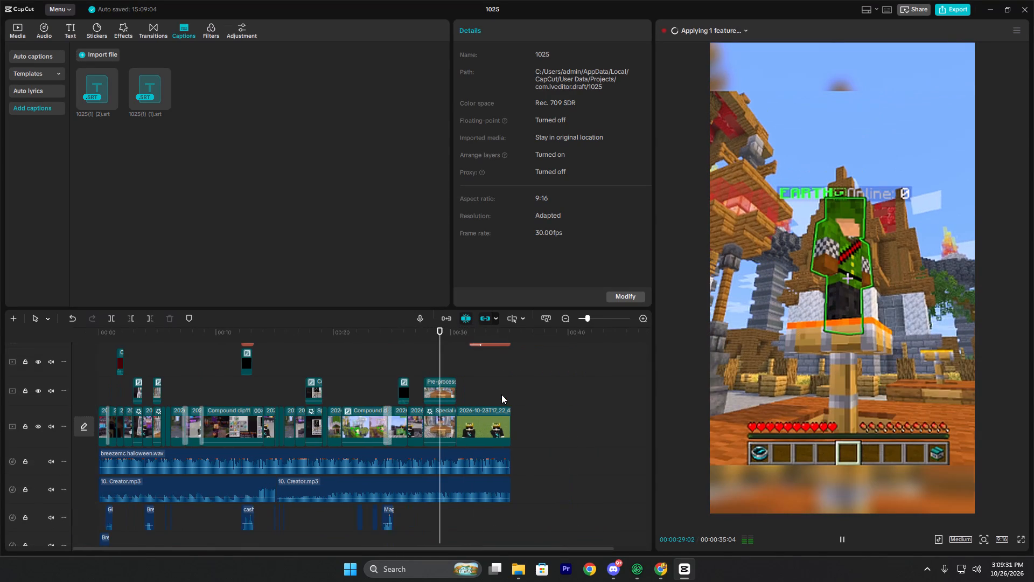
{"action": "scroll", "coordinate": [502, 396], "scroll_direction": "down", "scroll_amount": 3, "text": "ctrl"}
{"action": "scroll", "coordinate": [497, 405], "scroll_direction": "up", "scroll_amount": 4, "text": "ctrl"}
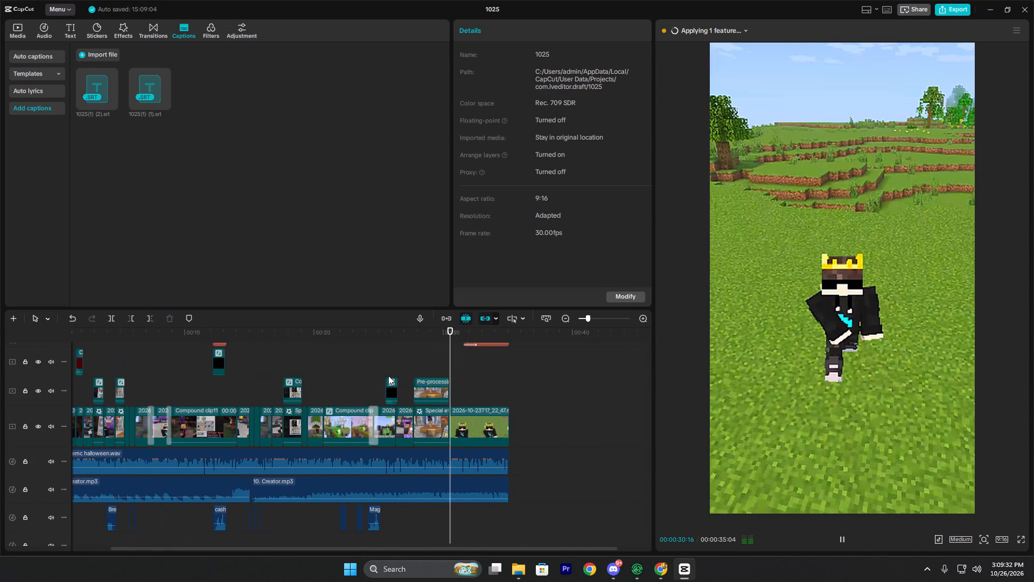
{"action": "key", "text": "space"}
Replay the first 3 seconds of Timeline 01 to check the opening captions against the footage.
{"action": "left_click", "coordinate": [286, 367]}
{"action": "left_click_drag", "start_coordinate": [286, 367], "coordinate": [21, 422]}
{"action": "scroll", "coordinate": [129, 433], "scroll_direction": "up", "scroll_amount": 2}
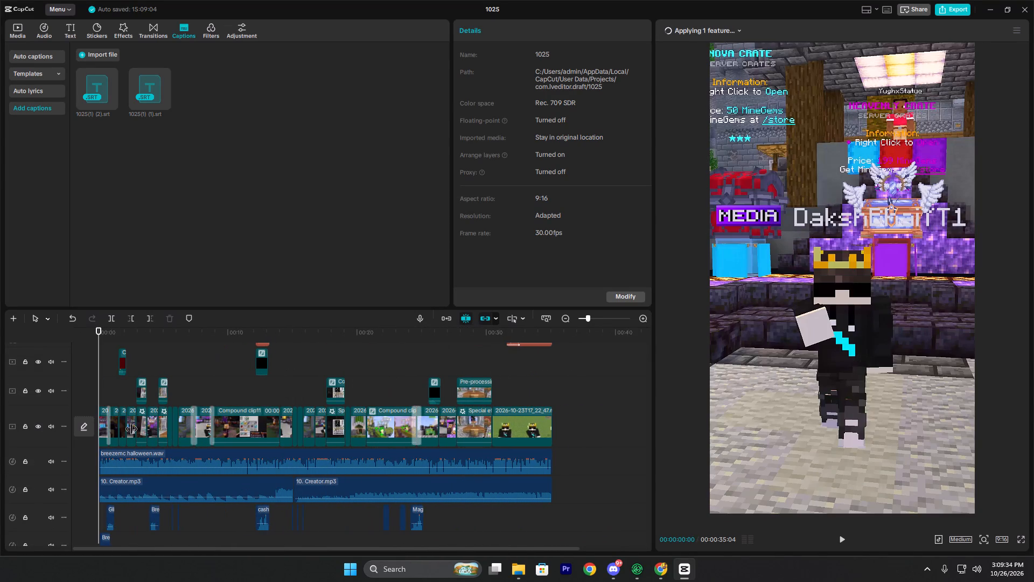
{"action": "scroll", "coordinate": [131, 429], "scroll_direction": "up", "scroll_amount": 6}
{"action": "key", "text": "space"}
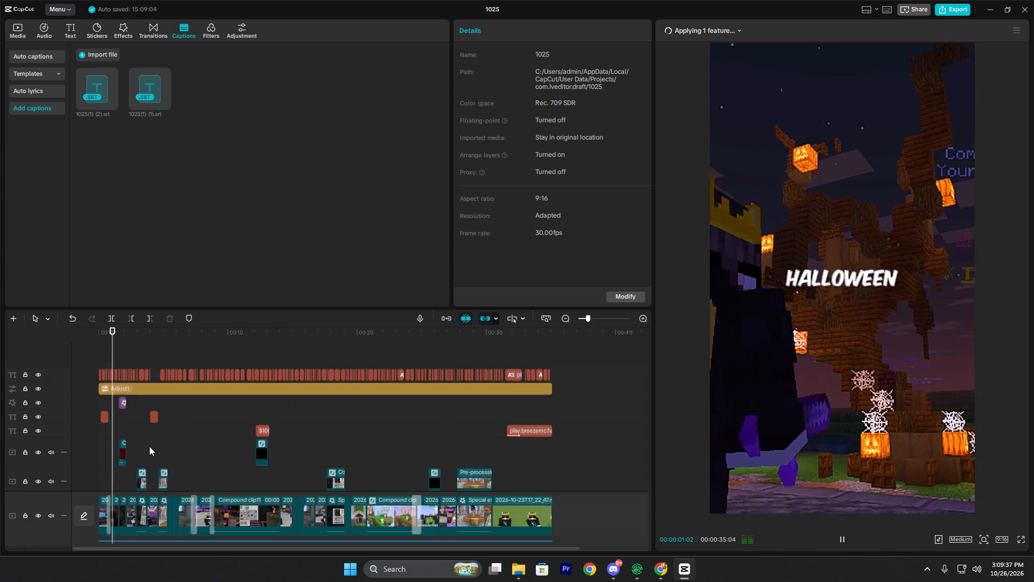
{"action": "key", "text": "space"}
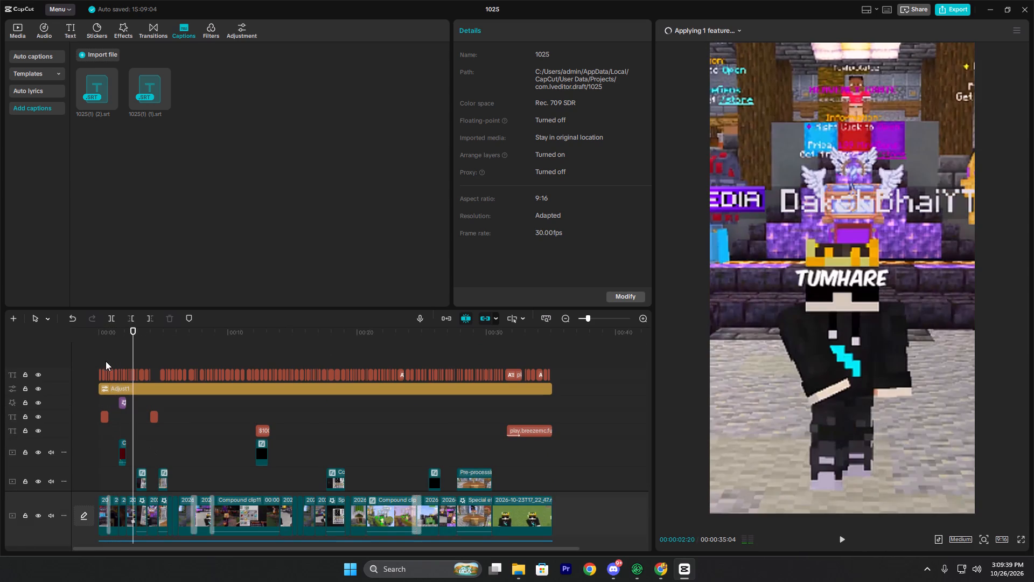
{"action": "key", "text": "space"}
{"action": "key", "text": "space"}
{"action": "left_click", "coordinate": [111, 355]}
{"action": "key", "text": "space"}
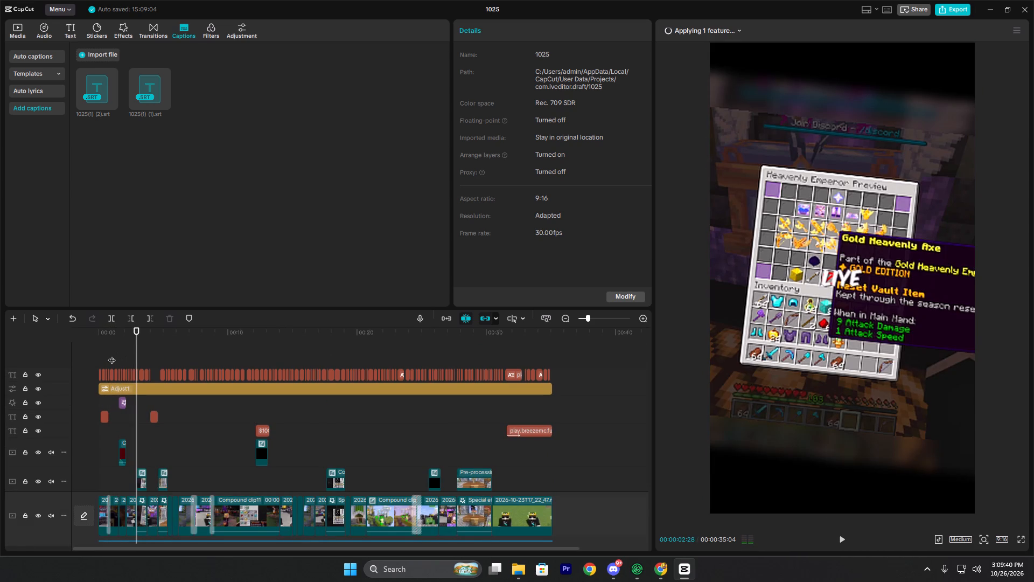
{"action": "key", "text": "space"}
{"action": "key", "text": "space"}
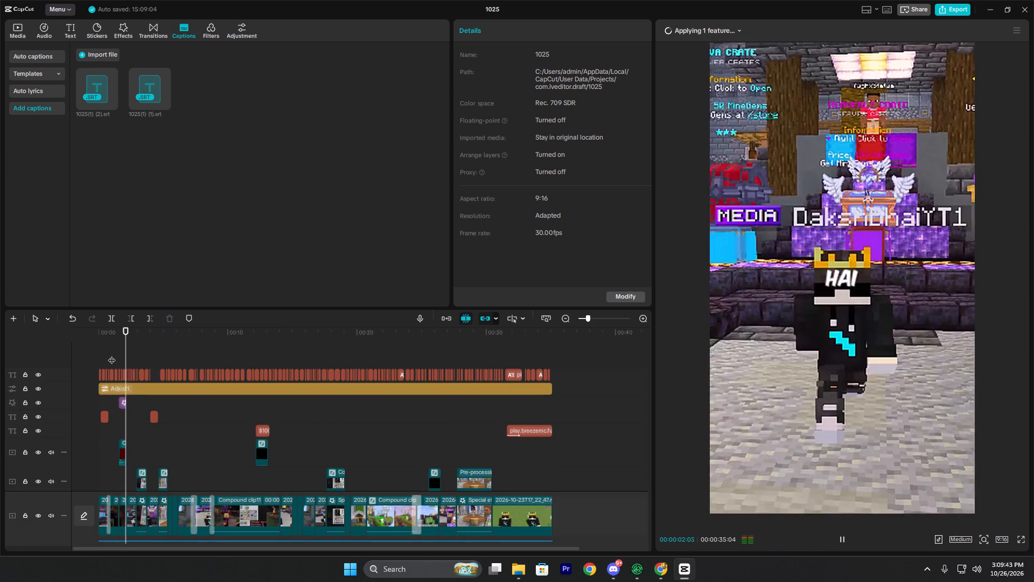
{"action": "key", "text": "space"}
Export Timeline 01 as a video at 1080P resolution, Recommended bit rate and 60fps.
{"action": "double_click", "coordinate": [942, 12]}
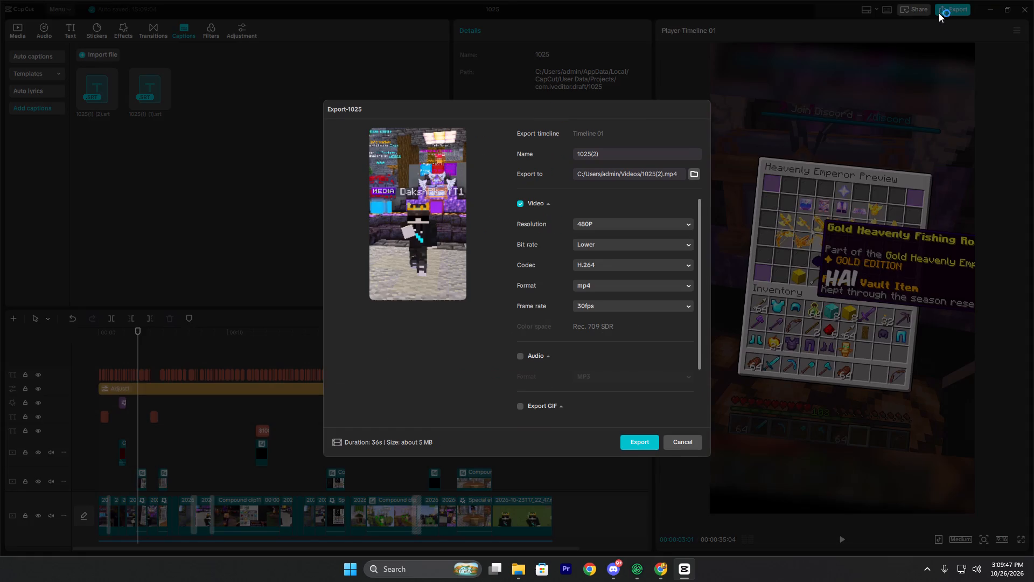
{"action": "left_click", "coordinate": [597, 225]}
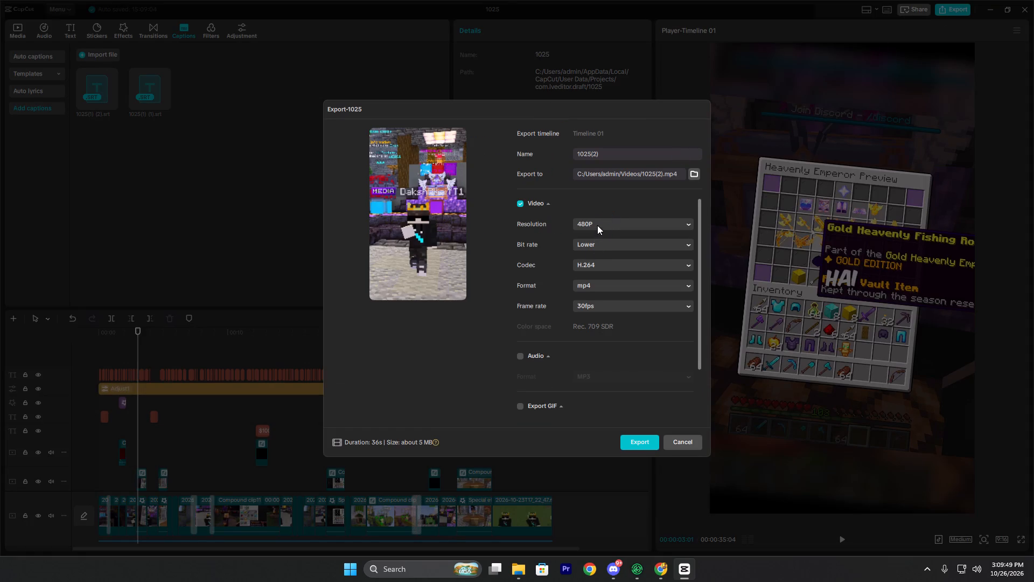
{"action": "left_click", "coordinate": [590, 283]}
{"action": "left_click", "coordinate": [593, 234]}
{"action": "left_click", "coordinate": [592, 247]}
{"action": "double_click", "coordinate": [596, 283]}
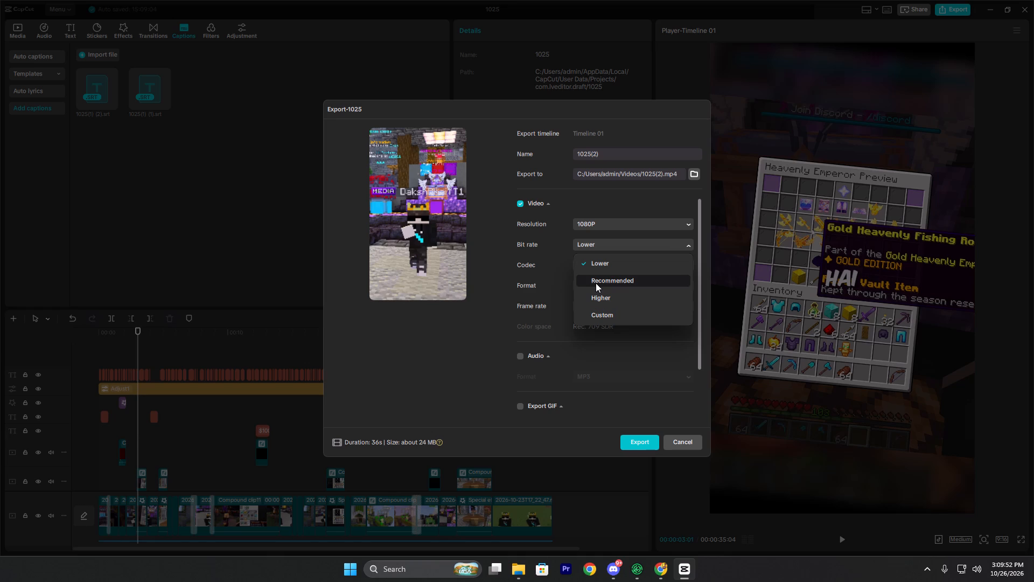
{"action": "left_click", "coordinate": [565, 282]}
{"action": "left_click", "coordinate": [586, 307]}
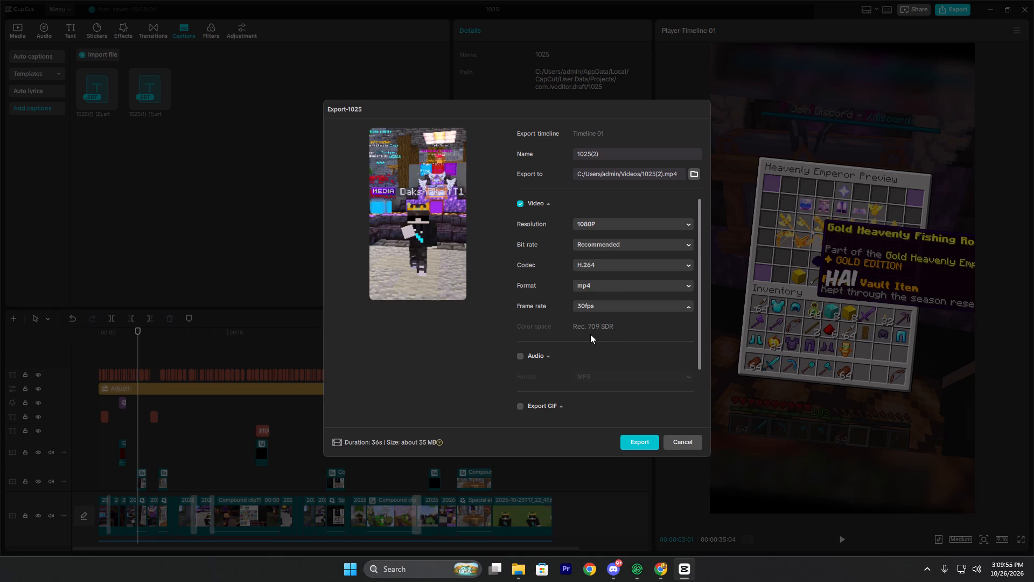
{"action": "left_click", "coordinate": [608, 426]}
{"action": "left_click", "coordinate": [628, 442]}
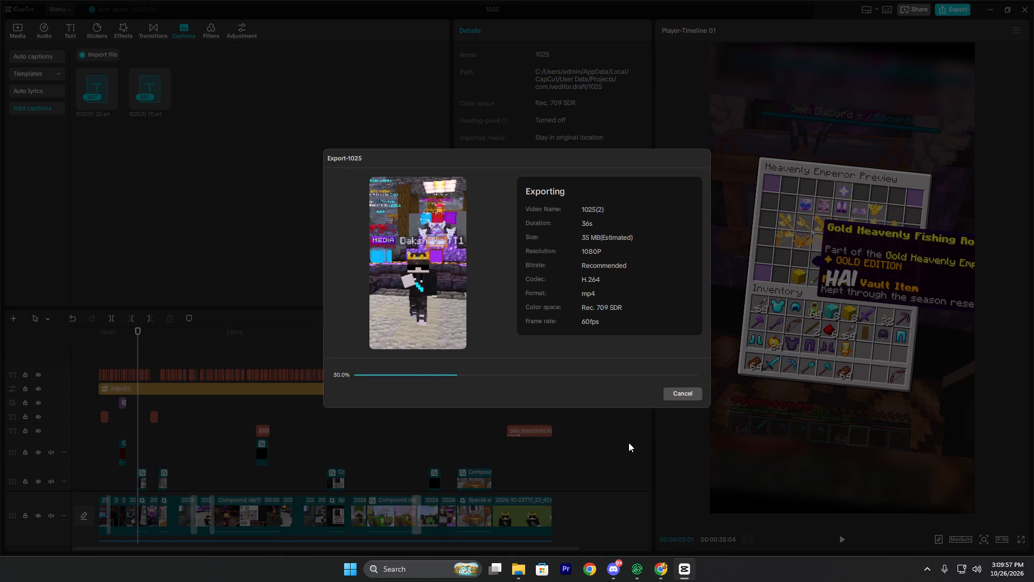
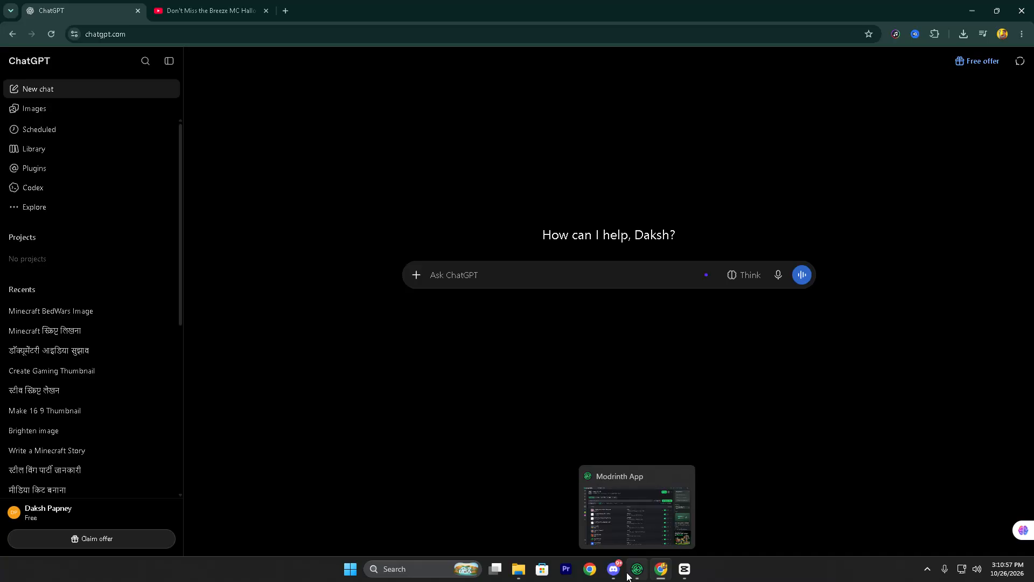
Check the export in CapCut, and replay the opening of the published Breeze MC Halloween Short on YouTube in Chrome.
{"action": "double_click", "coordinate": [968, 11]}
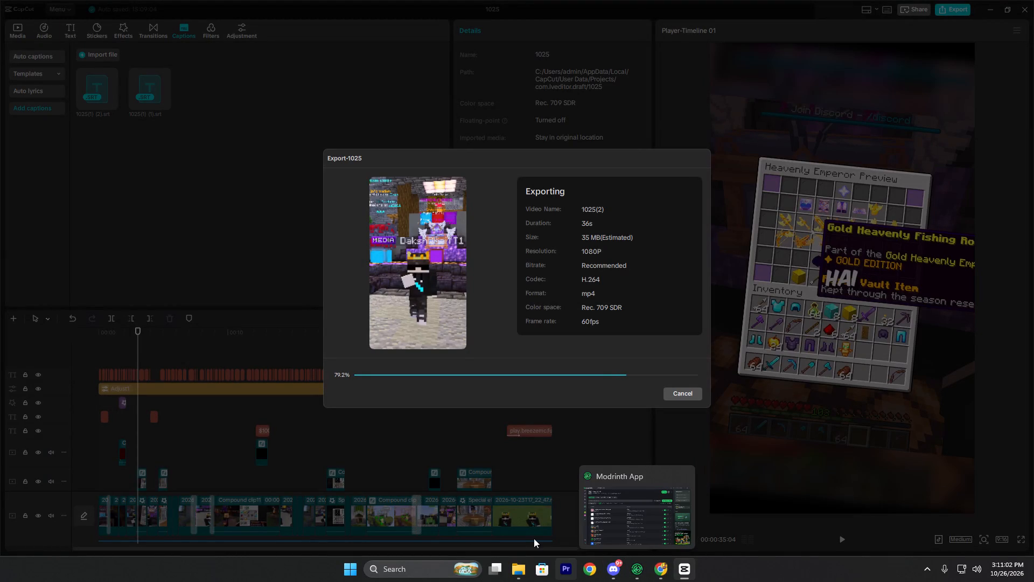
{"action": "left_click", "coordinate": [645, 581]}
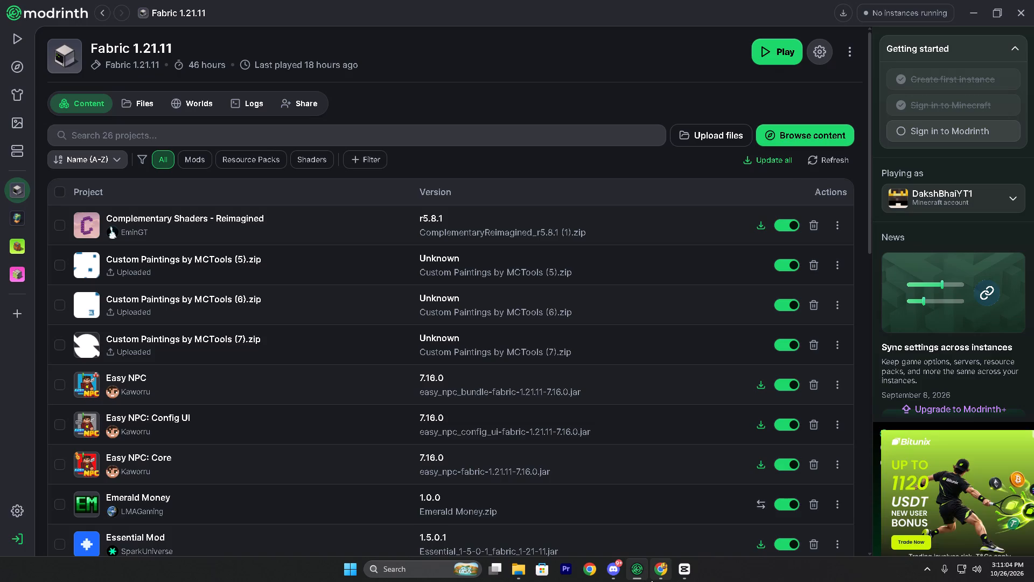
{"action": "left_click", "coordinate": [655, 578]}
{"action": "left_click", "coordinate": [188, 0]}
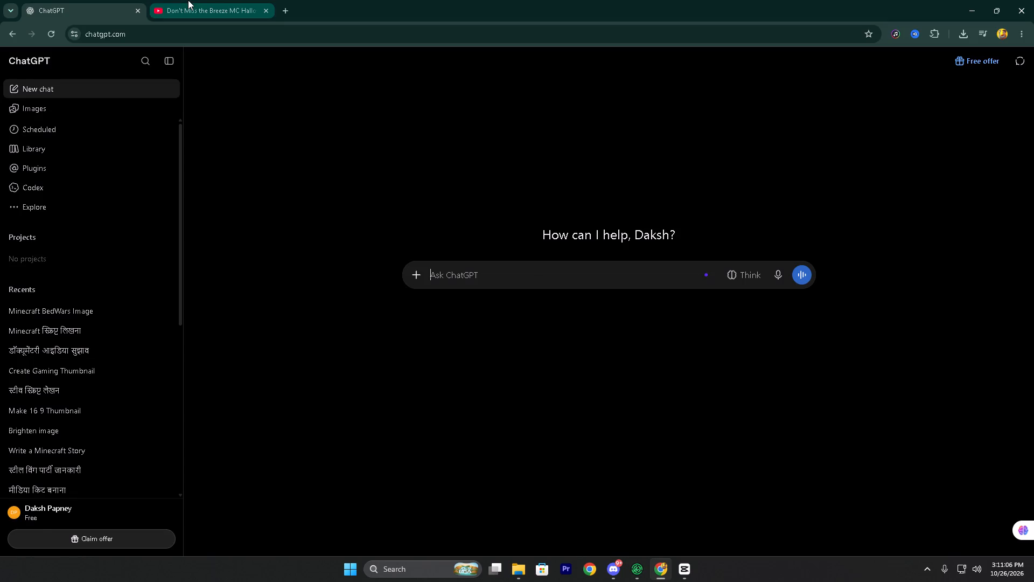
{"action": "double_click", "coordinate": [532, 308]}
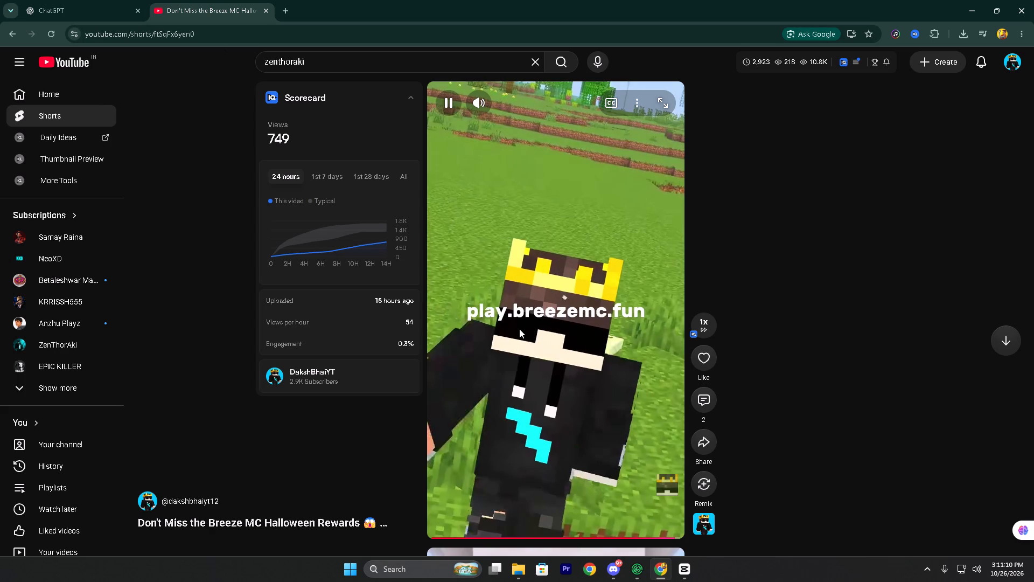
{"action": "left_click", "coordinate": [561, 356]}
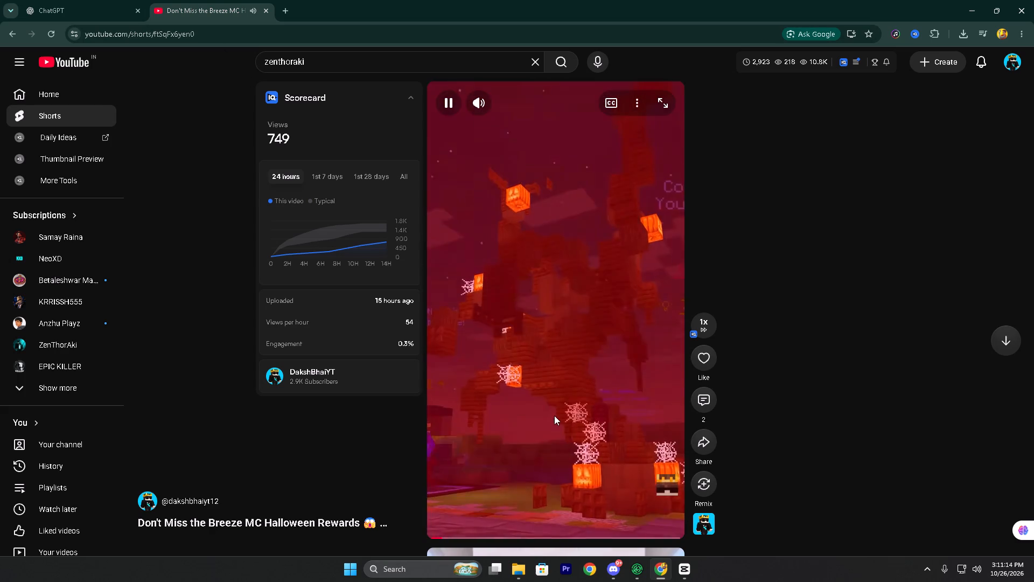
{"action": "left_click", "coordinate": [532, 383]}
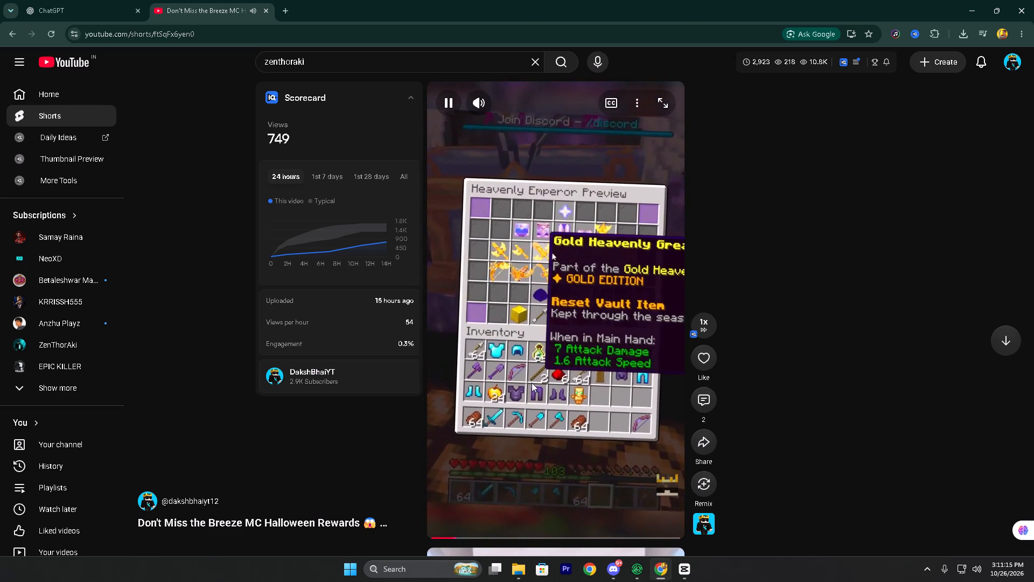
Open YouTube Studio for the signed-in channel.
{"action": "left_click", "coordinate": [1007, 63]}
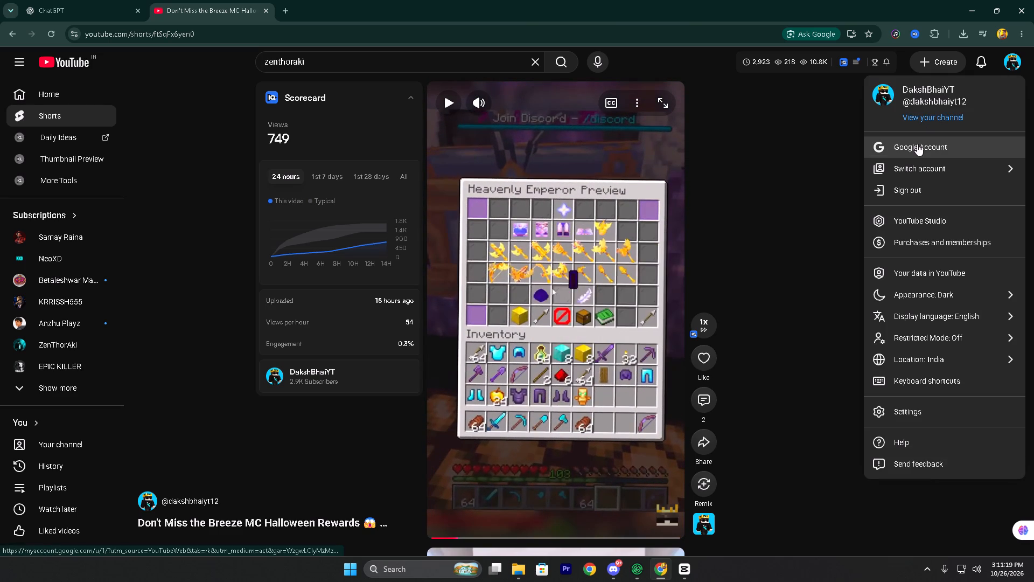
{"action": "left_click", "coordinate": [902, 220]}
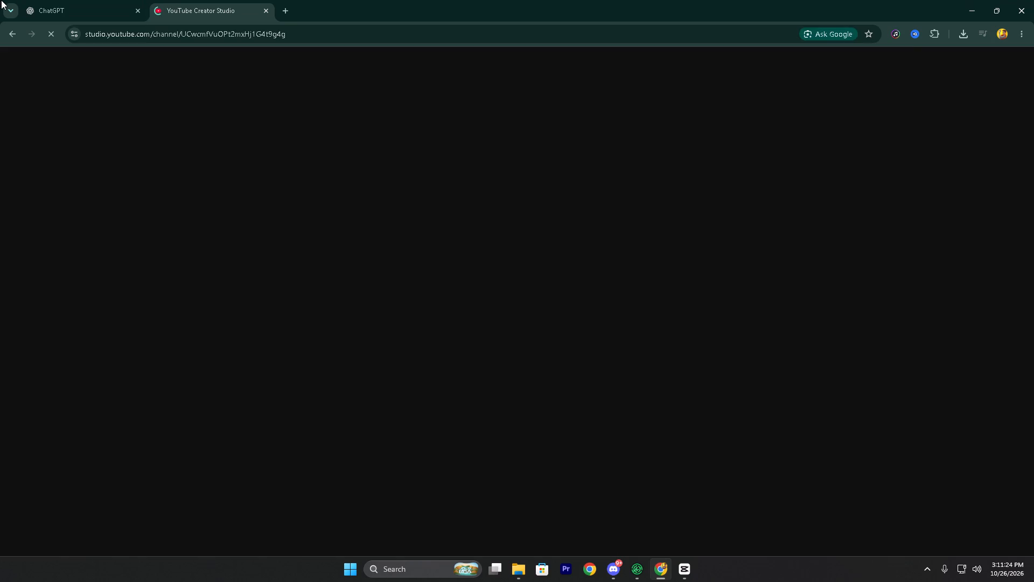
Switch to CapCut and dismiss the export window of project 1025 without sharing the video.
{"action": "left_click", "coordinate": [688, 573]}
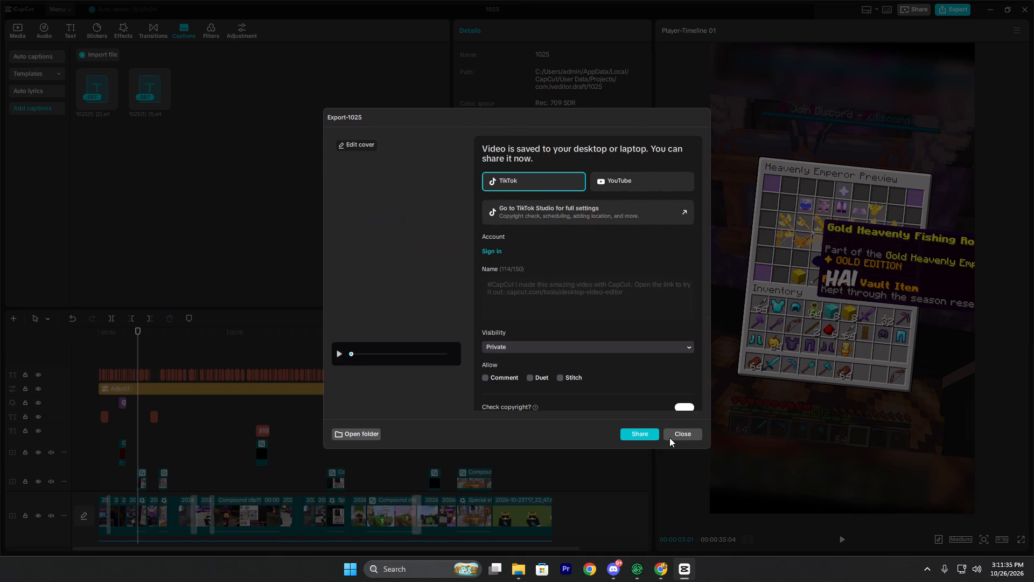
{"action": "left_click", "coordinate": [676, 435]}
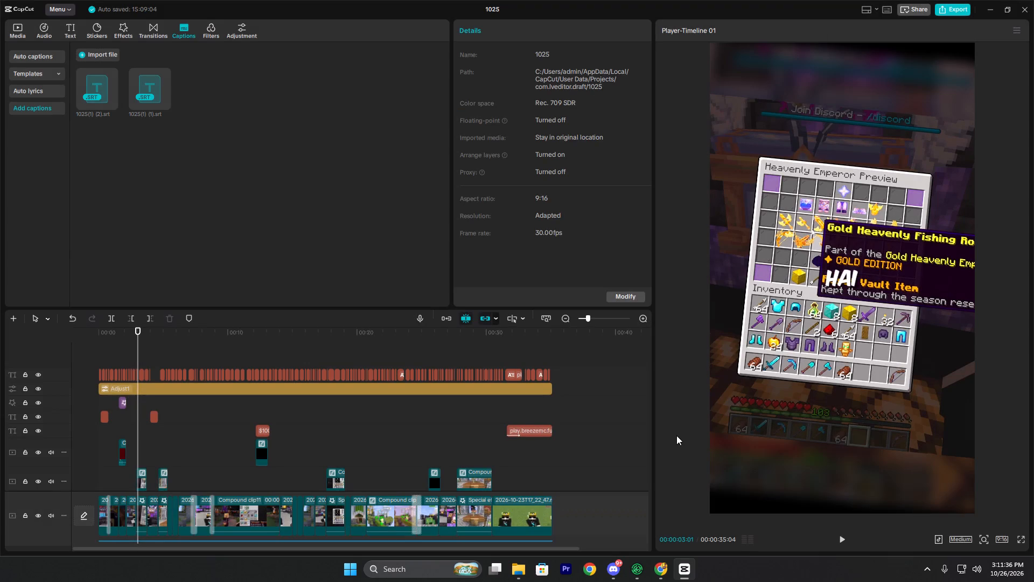
Return to YouTube Studio in Chrome and upload the exported video 1025(2).mp4 from the Videos folder.
{"action": "left_click", "coordinate": [656, 567]}
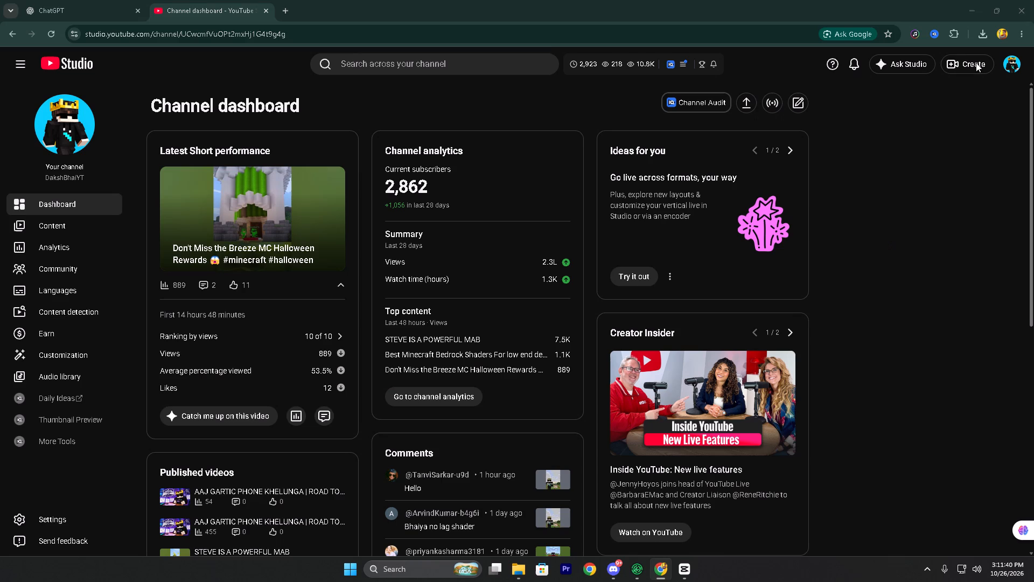
{"action": "left_click", "coordinate": [976, 63]}
{"action": "left_click", "coordinate": [959, 89]}
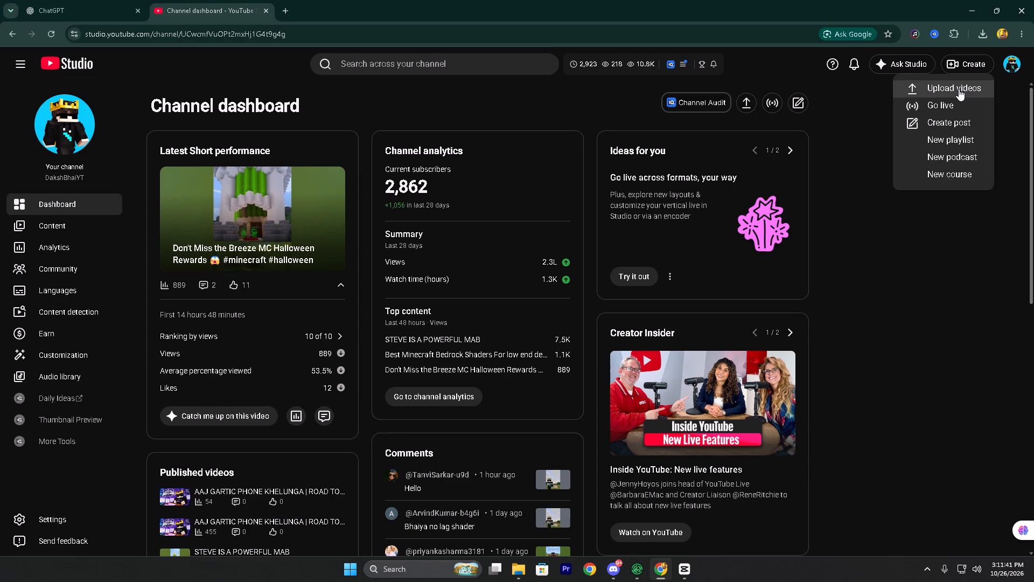
{"action": "left_click", "coordinate": [517, 574]}
{"action": "left_click", "coordinate": [540, 223]}
{"action": "left_click_drag", "start_coordinate": [634, 129], "coordinate": [454, 206]}
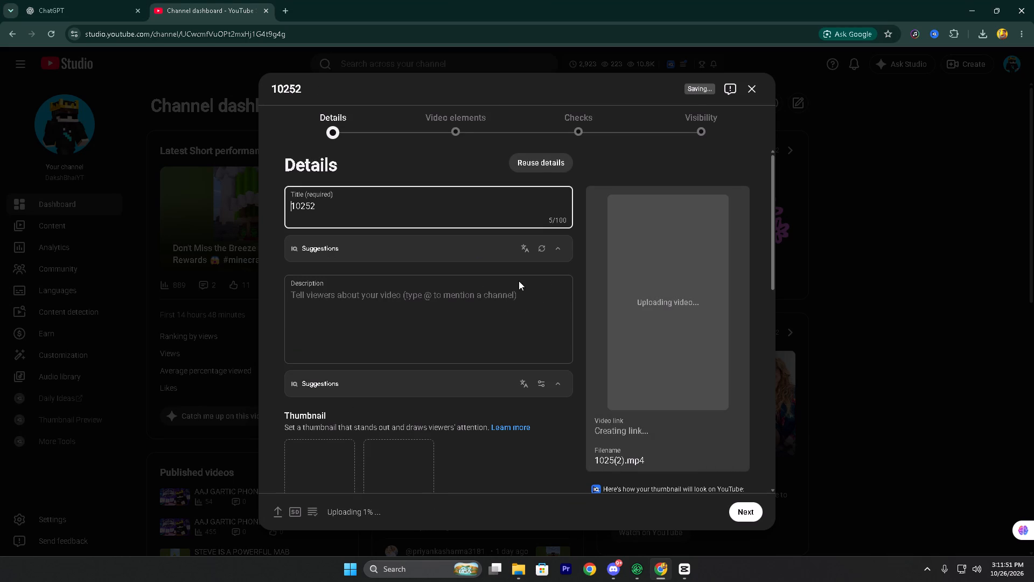
Close the Videos folder window and bring the YouTube upload details back in a maximized Chrome window.
{"action": "left_click", "coordinate": [63, 0]}
{"action": "left_click", "coordinate": [163, 0]}
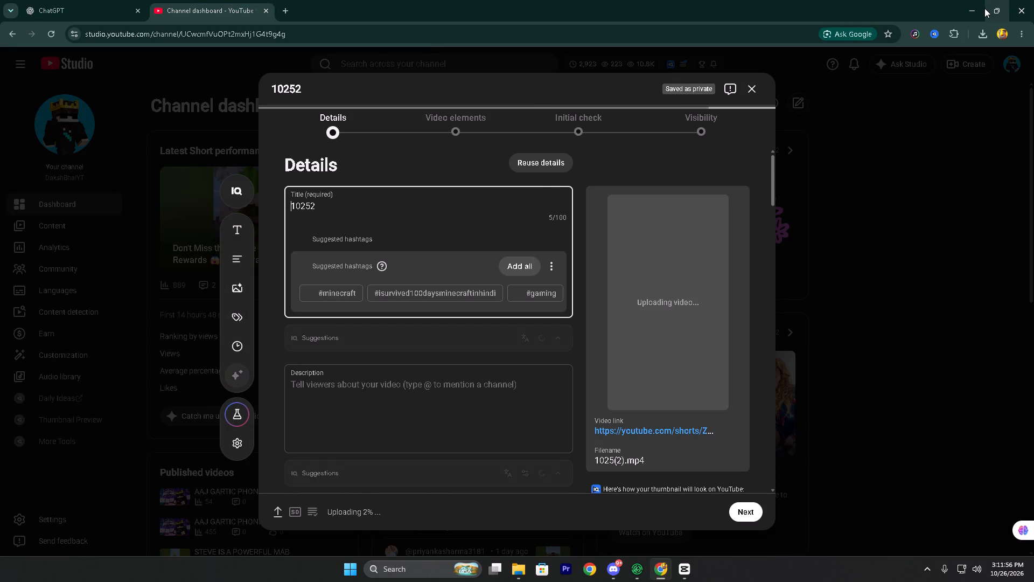
{"action": "left_click", "coordinate": [984, 8]}
{"action": "left_click", "coordinate": [994, 8]}
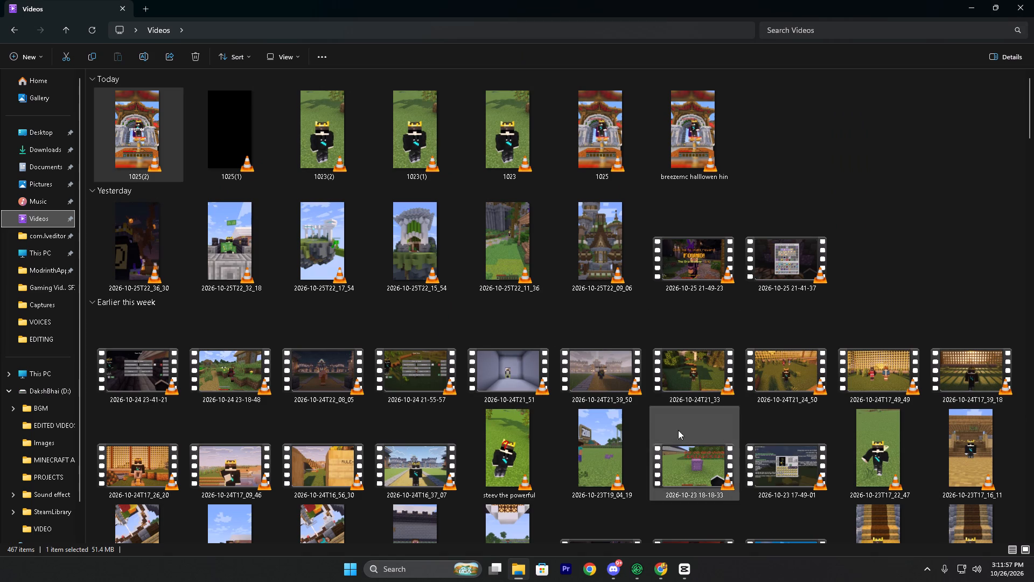
{"action": "left_click", "coordinate": [1026, 1]}
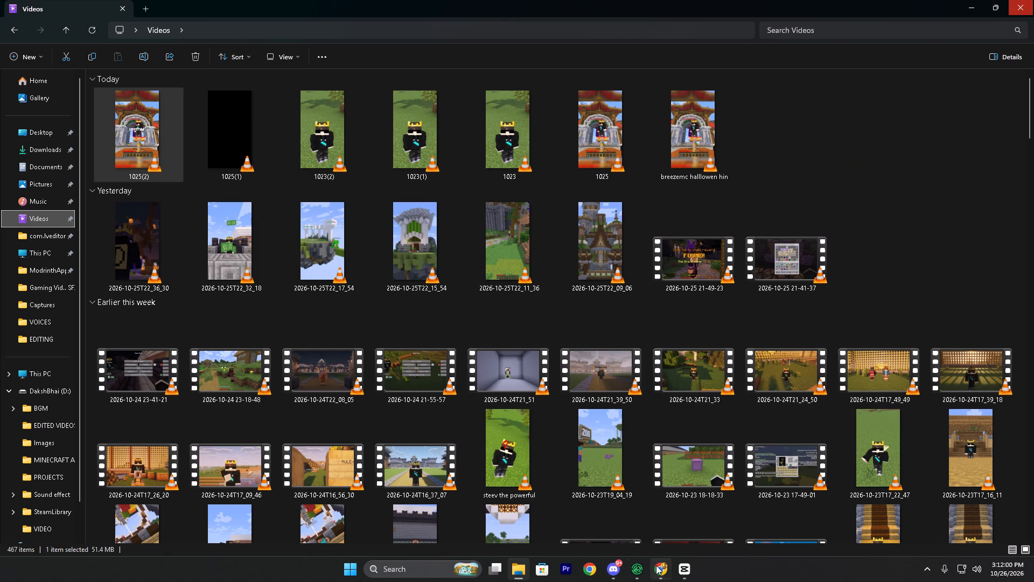
{"action": "left_click", "coordinate": [922, 572]}
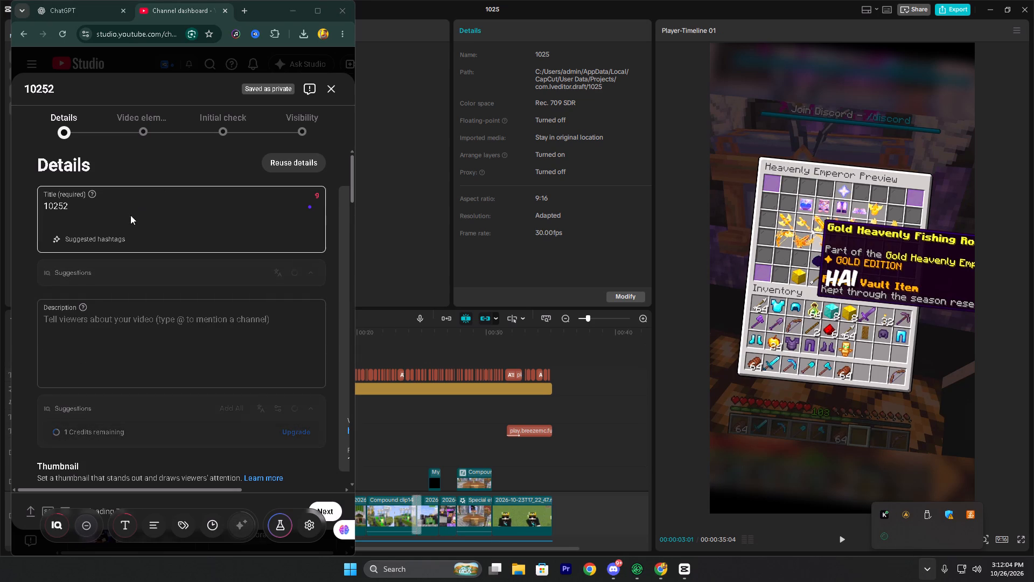
{"action": "left_click", "coordinate": [312, 12]}
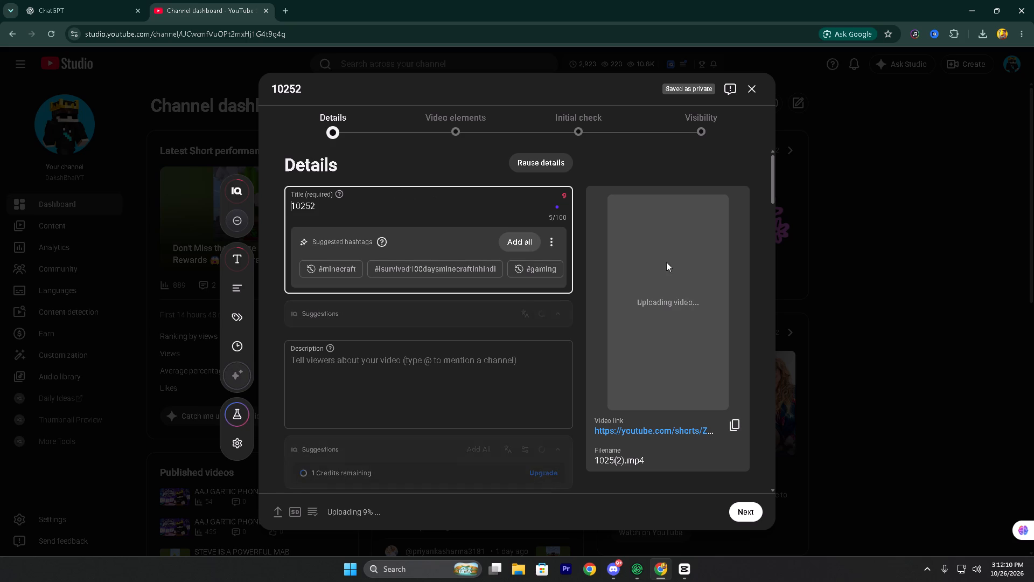
{"action": "left_click", "coordinate": [928, 577]}
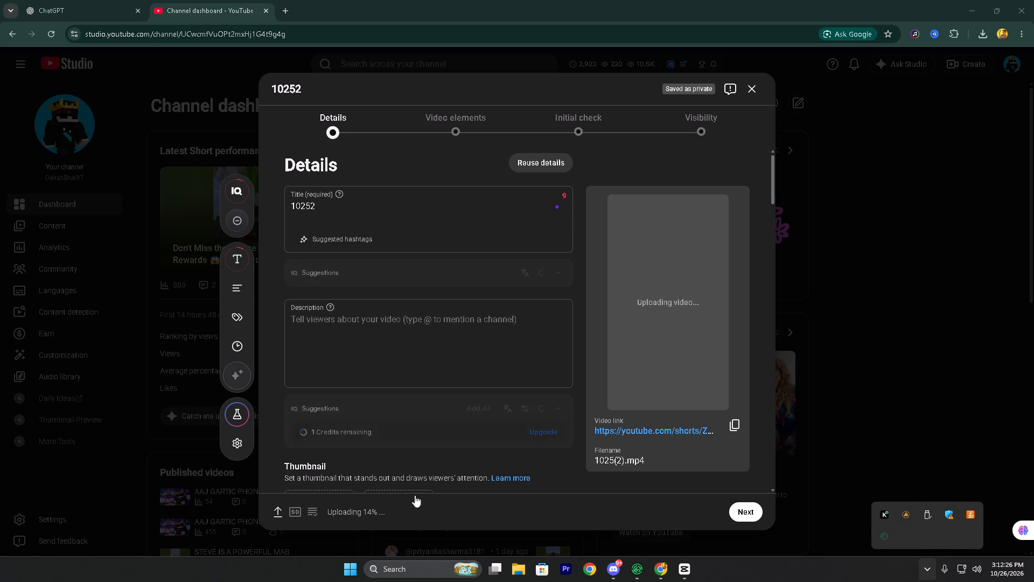
Insert the suggested description about the secret NPCs in the Pro Breeze MC Halloween update.
{"action": "scroll", "coordinate": [412, 491], "scroll_direction": "up", "scroll_amount": 2}
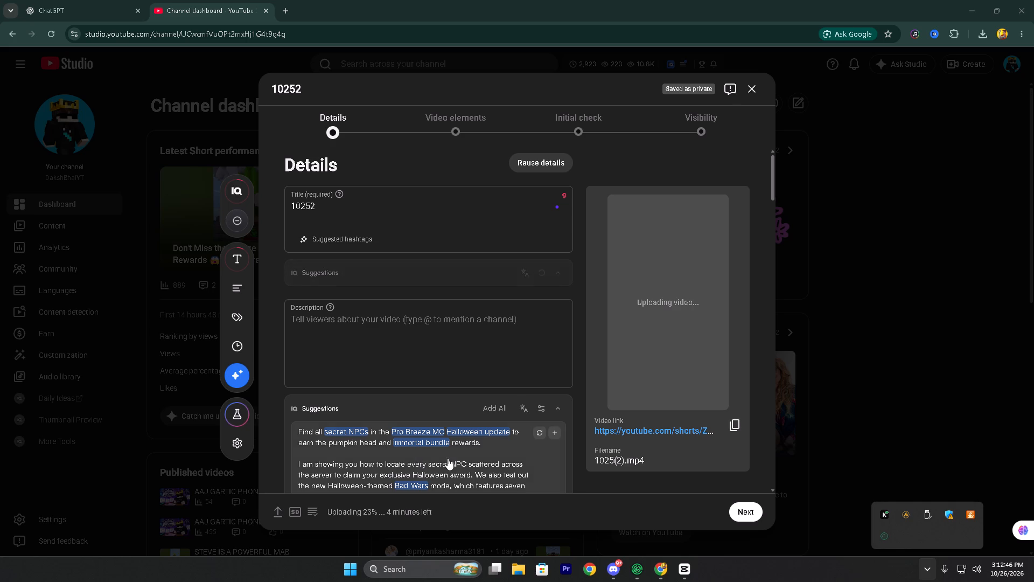
{"action": "left_click", "coordinate": [557, 432]}
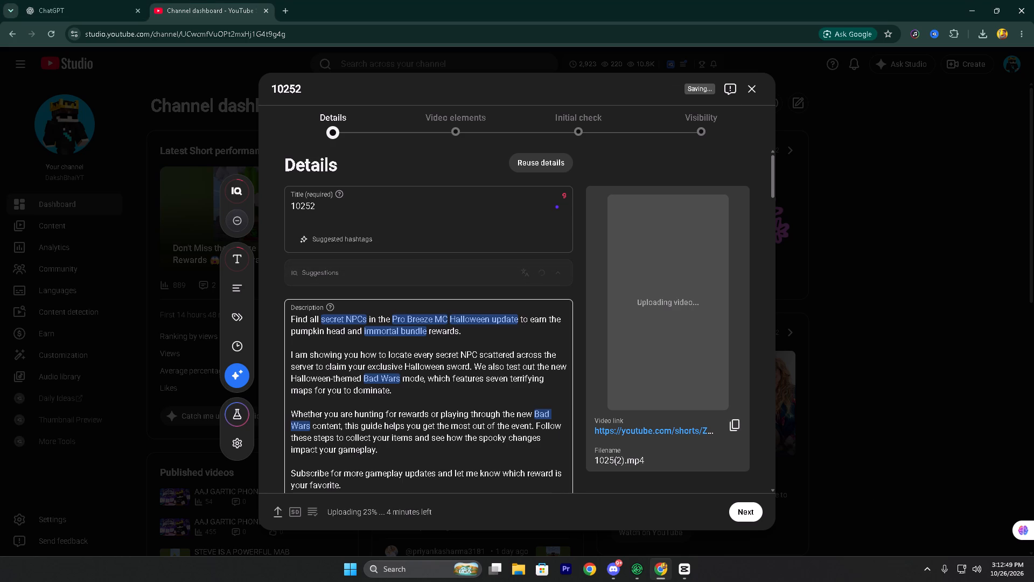
Apply the suggested title "Why This Minecraft Server Gave Me Every Halloween Item For Free 👻 #minecraft #halloween".
{"action": "double_click", "coordinate": [427, 186]}
{"action": "scroll", "coordinate": [492, 307], "scroll_direction": "down", "scroll_amount": 2}
{"action": "scroll", "coordinate": [488, 318], "scroll_direction": "up", "scroll_amount": 1}
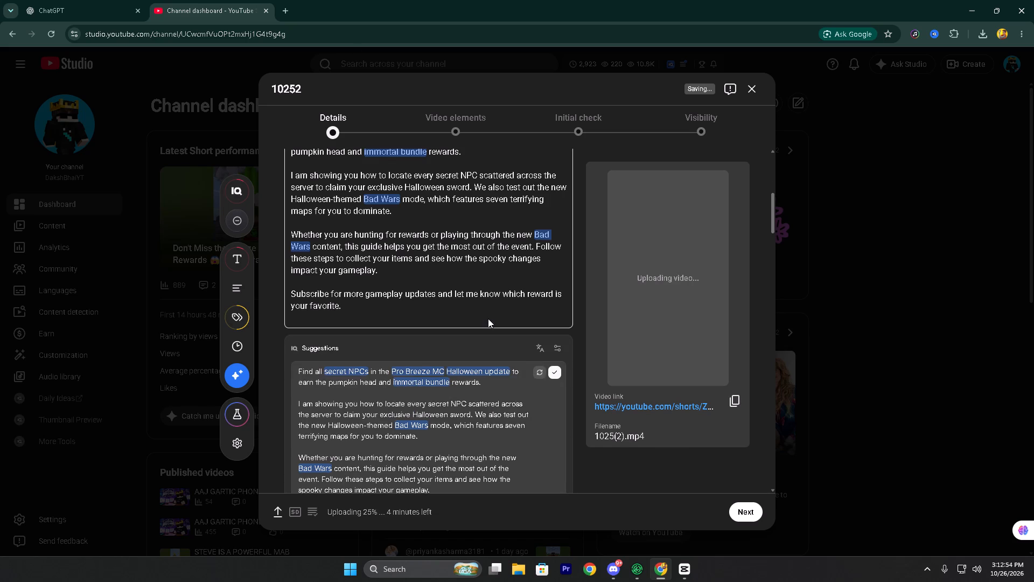
{"action": "scroll", "coordinate": [404, 272], "scroll_direction": "down", "scroll_amount": 3}
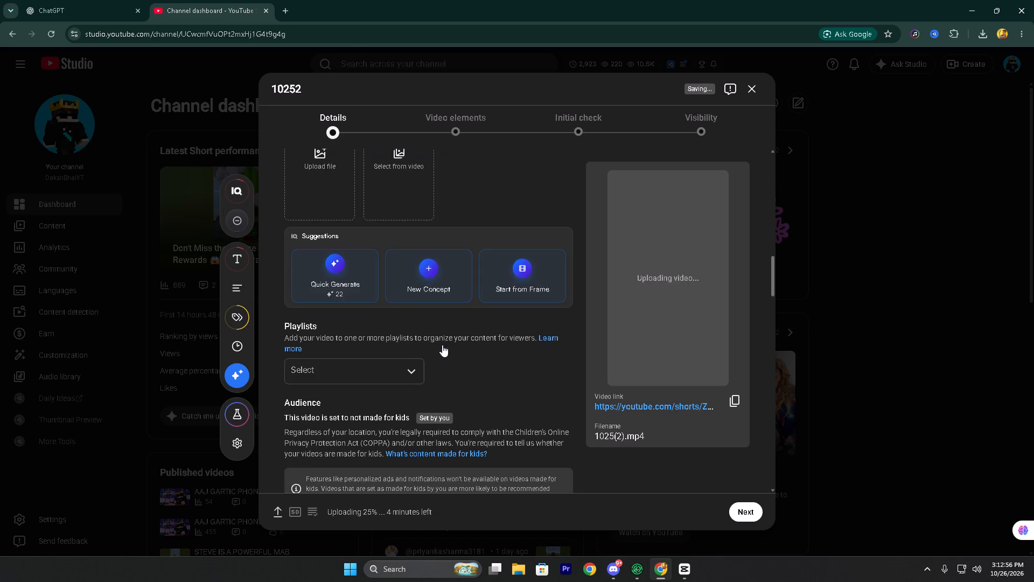
{"action": "scroll", "coordinate": [430, 343], "scroll_direction": "up", "scroll_amount": 2}
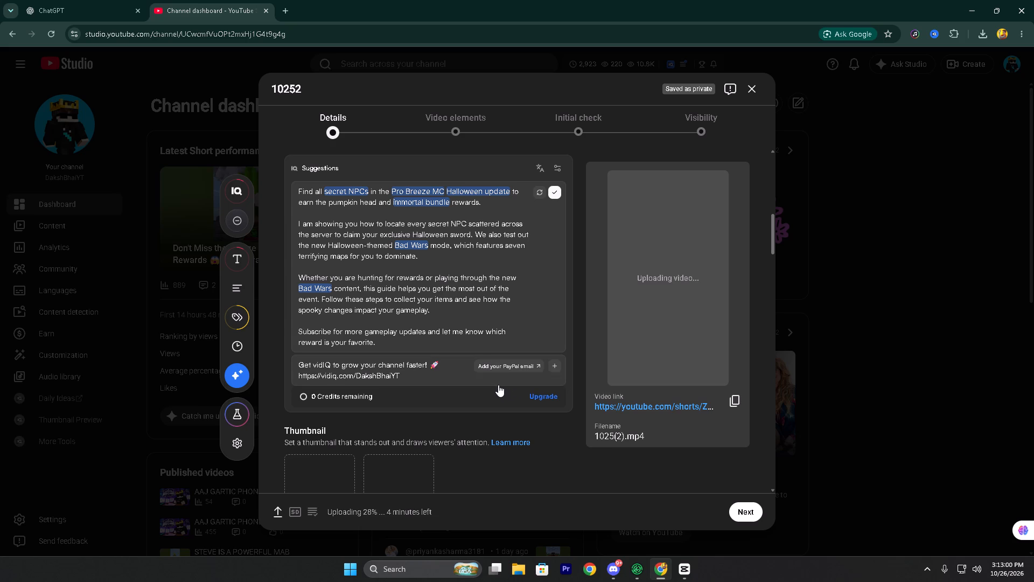
{"action": "scroll", "coordinate": [492, 372], "scroll_direction": "up", "scroll_amount": 5}
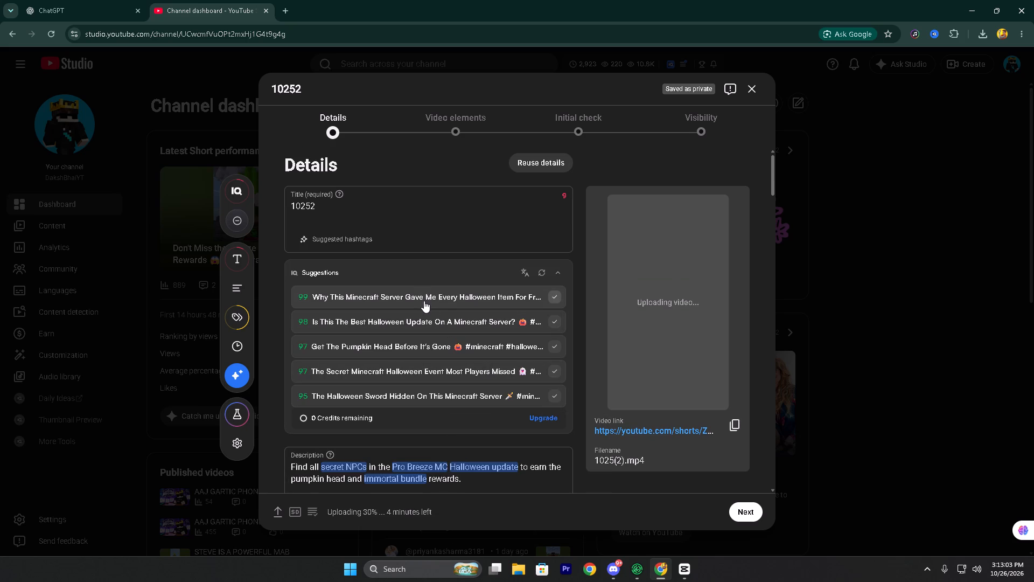
{"action": "left_click", "coordinate": [424, 301]}
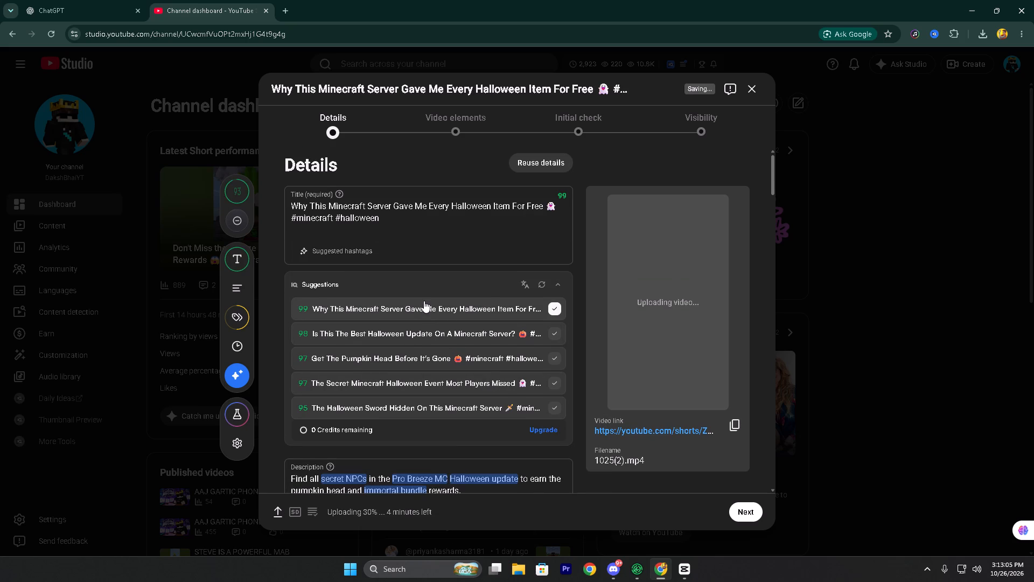
{"action": "left_click", "coordinate": [420, 231]}
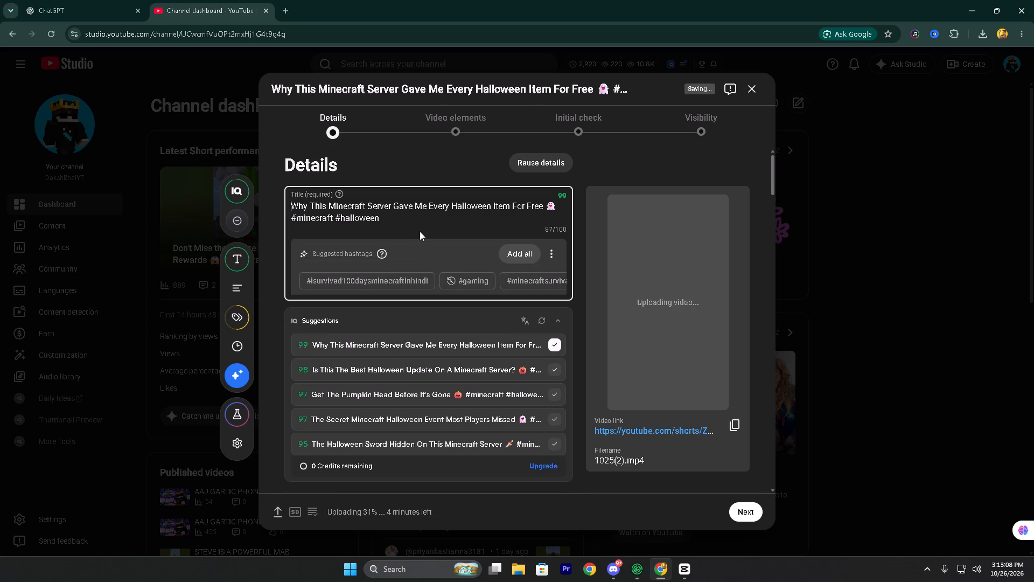
{"action": "left_click", "coordinate": [420, 231]}
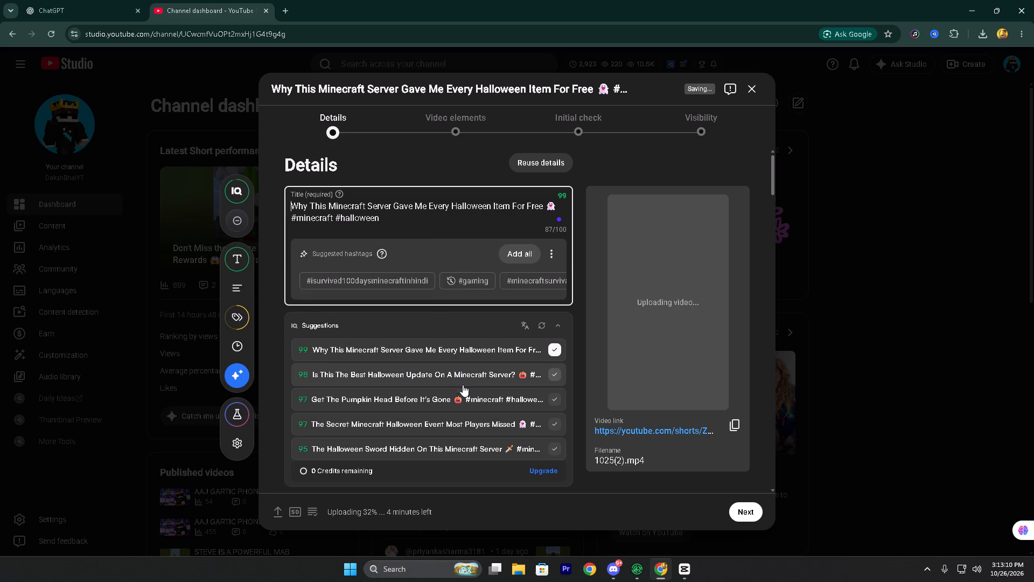
Turn off the option to show how many viewers like this video.
{"action": "scroll", "coordinate": [478, 399], "scroll_direction": "down", "scroll_amount": 3}
{"action": "scroll", "coordinate": [453, 488], "scroll_direction": "down", "scroll_amount": 5}
{"action": "scroll", "coordinate": [449, 438], "scroll_direction": "down", "scroll_amount": 3}
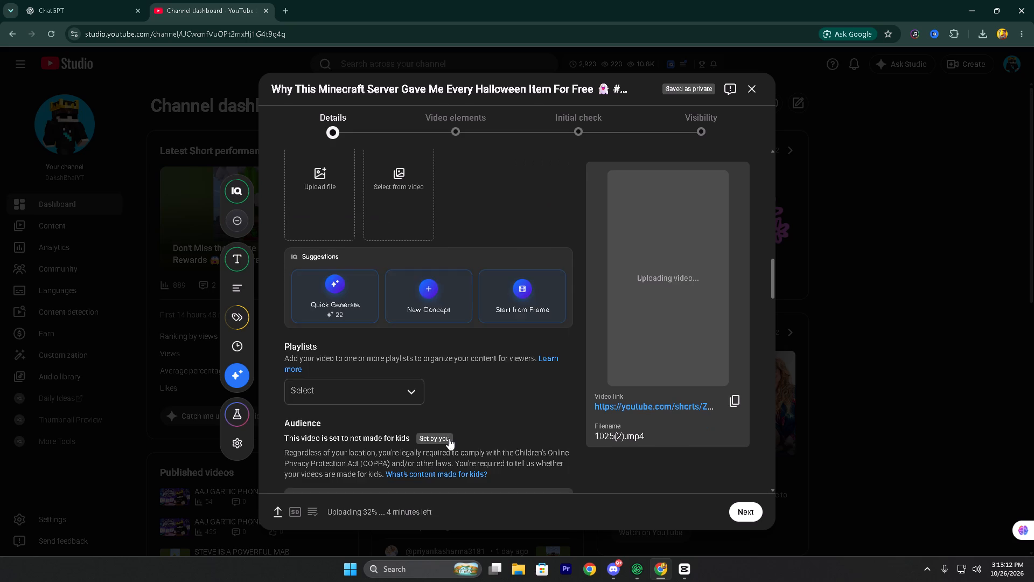
{"action": "scroll", "coordinate": [449, 438], "scroll_direction": "down", "scroll_amount": 1}
{"action": "scroll", "coordinate": [399, 428], "scroll_direction": "down", "scroll_amount": 4}
{"action": "left_click", "coordinate": [312, 464]}
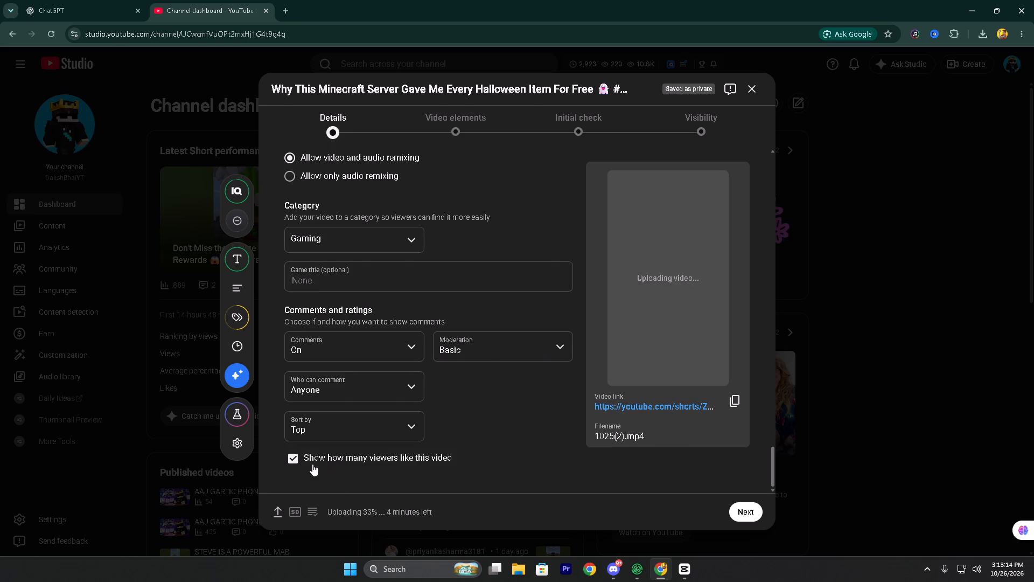
Review the title and description in the upload details.
{"action": "scroll", "coordinate": [423, 422], "scroll_direction": "up", "scroll_amount": 10}
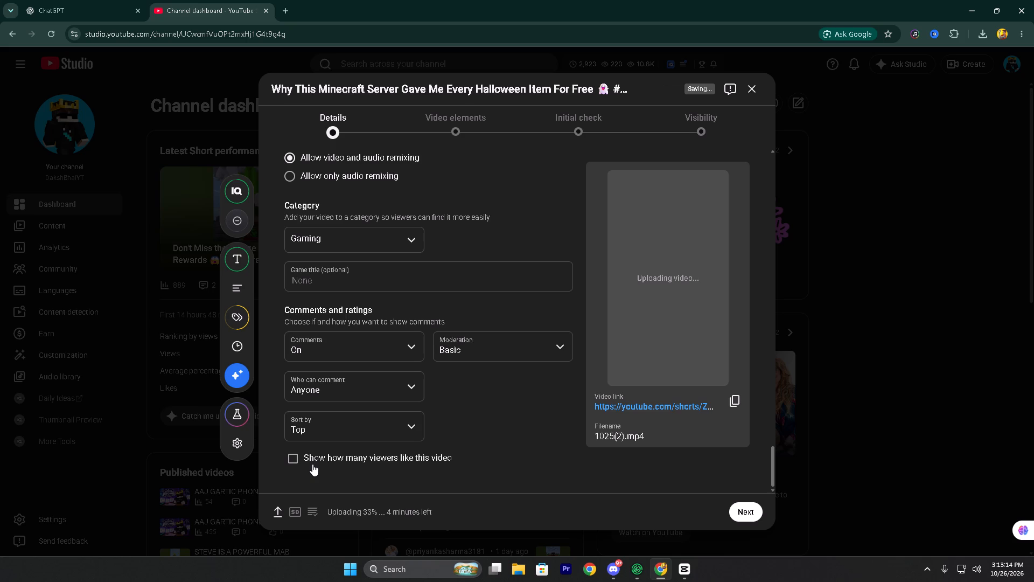
{"action": "scroll", "coordinate": [312, 464], "scroll_direction": "up", "scroll_amount": 1}
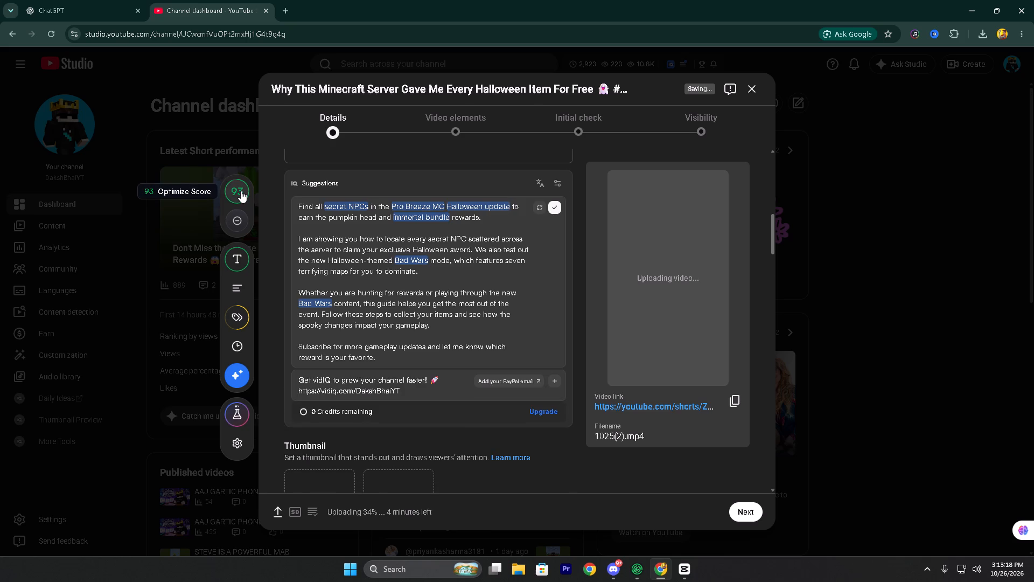
{"action": "scroll", "coordinate": [308, 243], "scroll_direction": "up", "scroll_amount": 4}
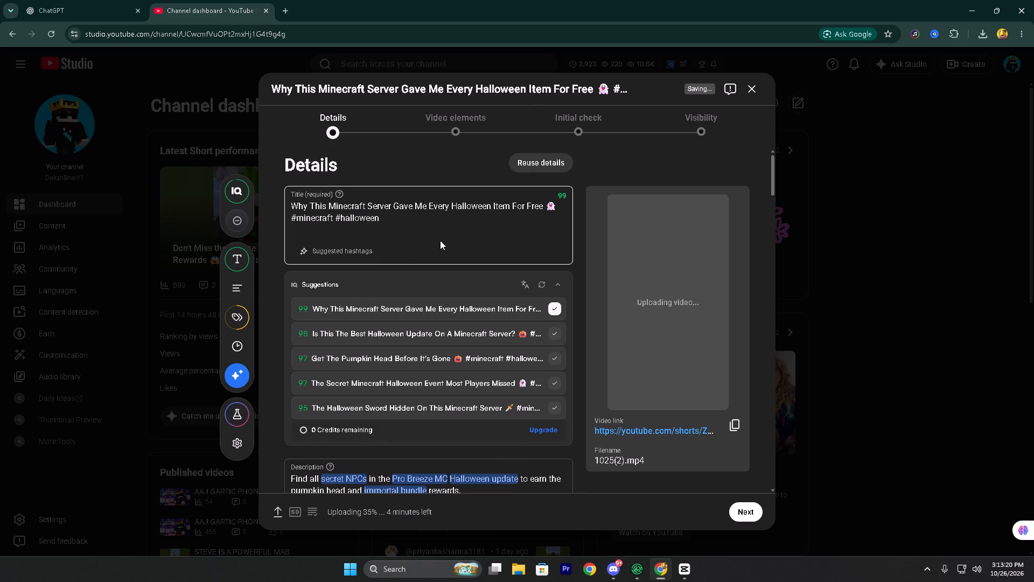
{"action": "scroll", "coordinate": [470, 349], "scroll_direction": "down", "scroll_amount": 1}
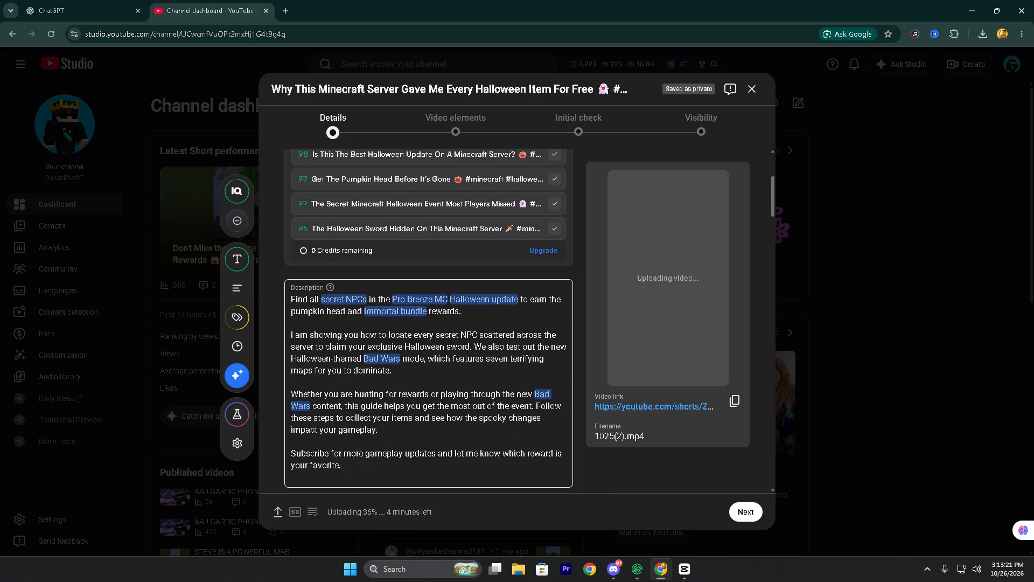
{"action": "left_click", "coordinate": [417, 342]}
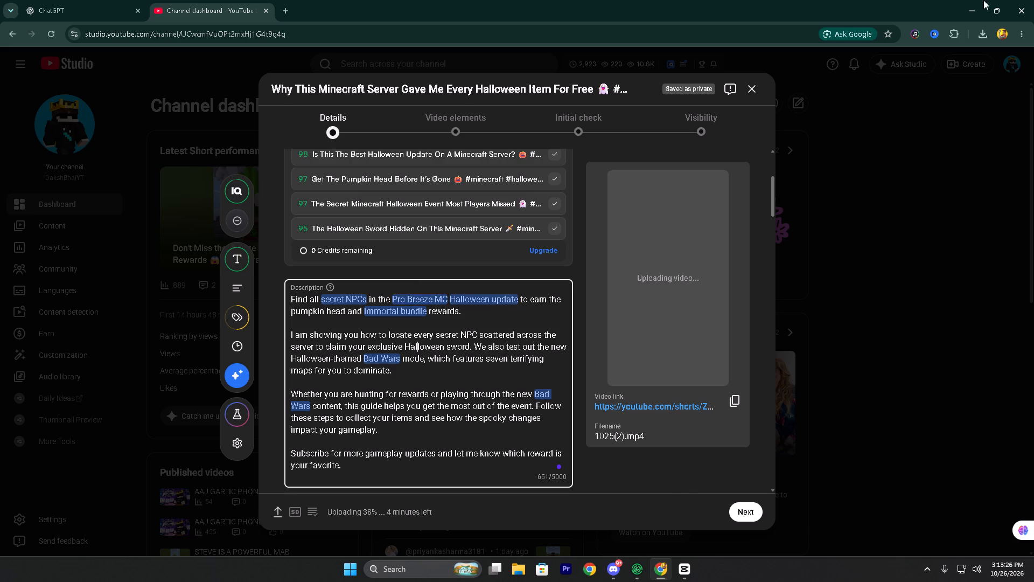
Leave Chrome and close the 1025 project editor in CapCut.
{"action": "left_click", "coordinate": [970, 8]}
{"action": "left_click", "coordinate": [1024, 10]}
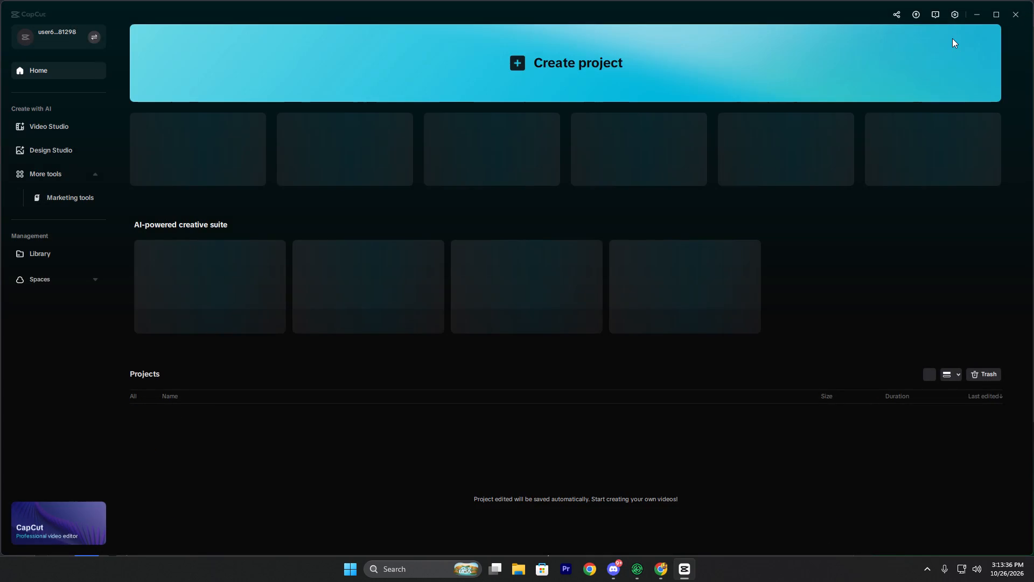
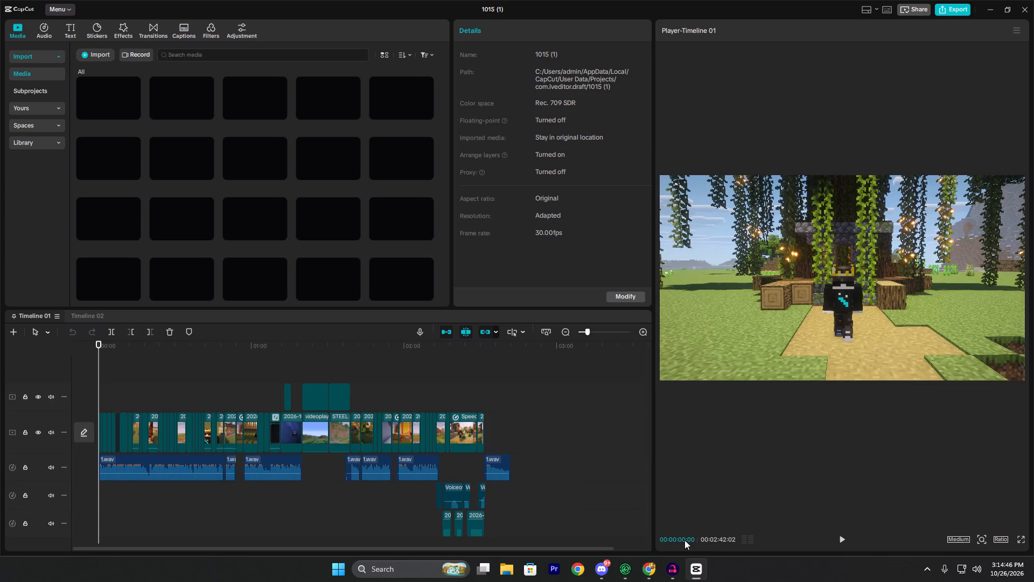
Play Timeline 01 from the start, examining the opening clips against the 1.wav audio, and dismiss the performance reminder.
{"action": "left_click", "coordinate": [839, 538]}
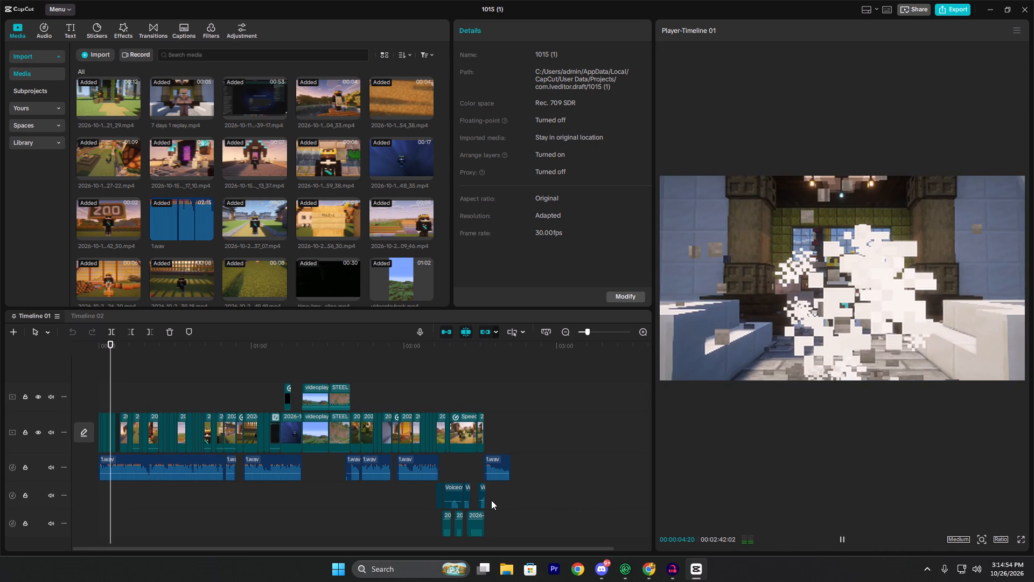
{"action": "scroll", "coordinate": [445, 477], "scroll_direction": "up", "scroll_amount": 5, "text": "ctrl"}
{"action": "scroll", "coordinate": [399, 461], "scroll_direction": "up", "scroll_amount": 8, "text": "ctrl"}
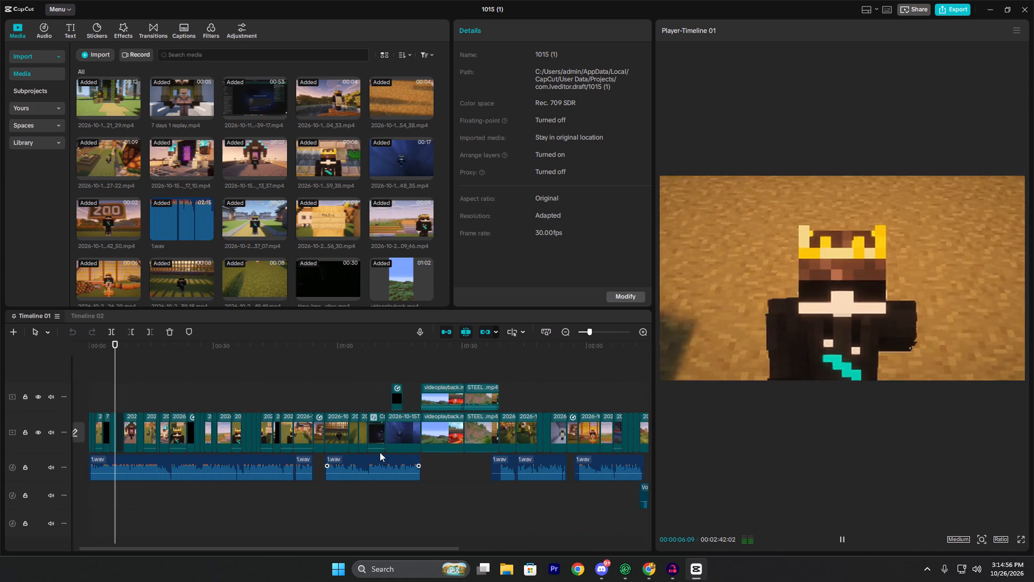
{"action": "scroll", "coordinate": [380, 452], "scroll_direction": "up", "scroll_amount": 5, "text": "ctrl"}
{"action": "scroll", "coordinate": [261, 462], "scroll_direction": "down", "scroll_amount": 6, "text": "ctrl"}
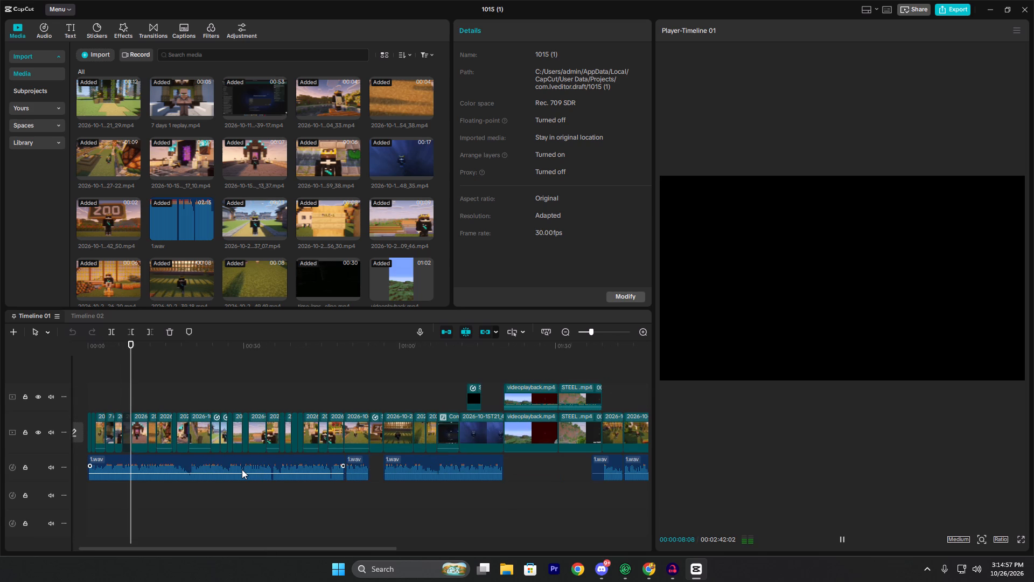
{"action": "scroll", "coordinate": [242, 469], "scroll_direction": "up", "scroll_amount": 3}
{"action": "scroll", "coordinate": [243, 470], "scroll_direction": "up", "scroll_amount": 4, "text": "ctrl"}
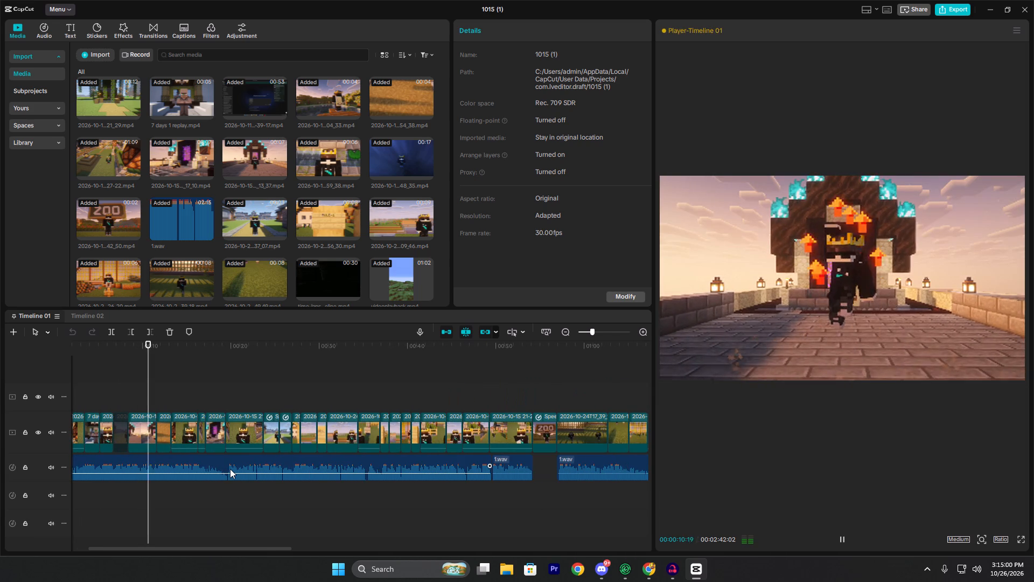
{"action": "left_click", "coordinate": [230, 469]}
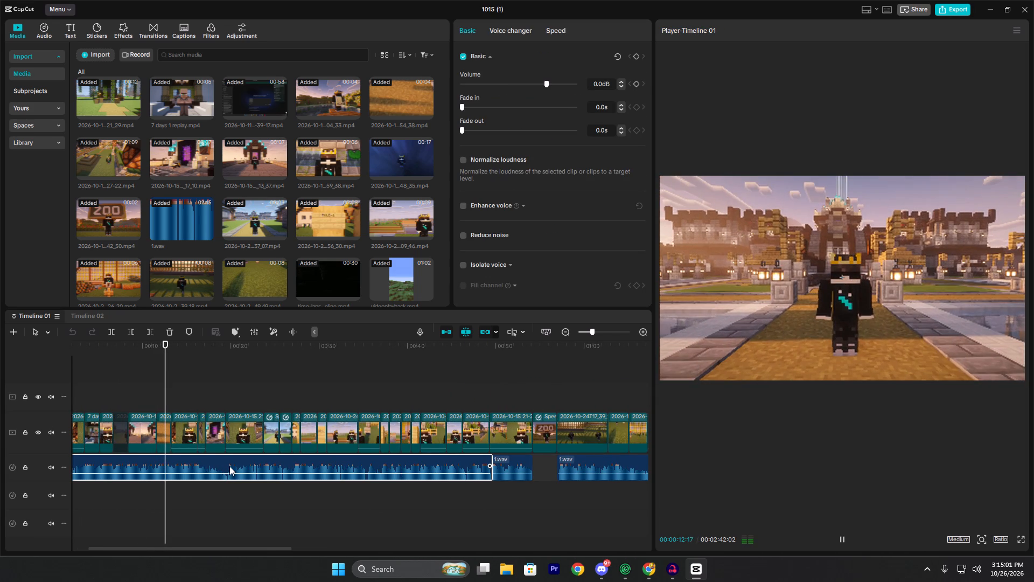
{"action": "scroll", "coordinate": [229, 466], "scroll_direction": "down", "scroll_amount": 3, "text": "ctrl"}
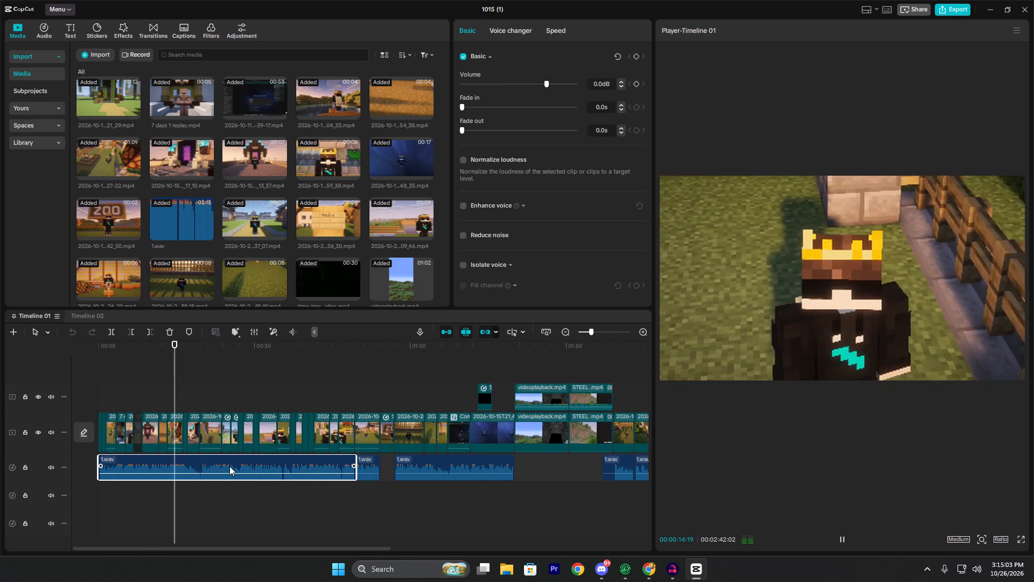
{"action": "scroll", "coordinate": [229, 466], "scroll_direction": "up", "scroll_amount": 6, "text": "ctrl"}
{"action": "scroll", "coordinate": [229, 466], "scroll_direction": "up", "scroll_amount": 3}
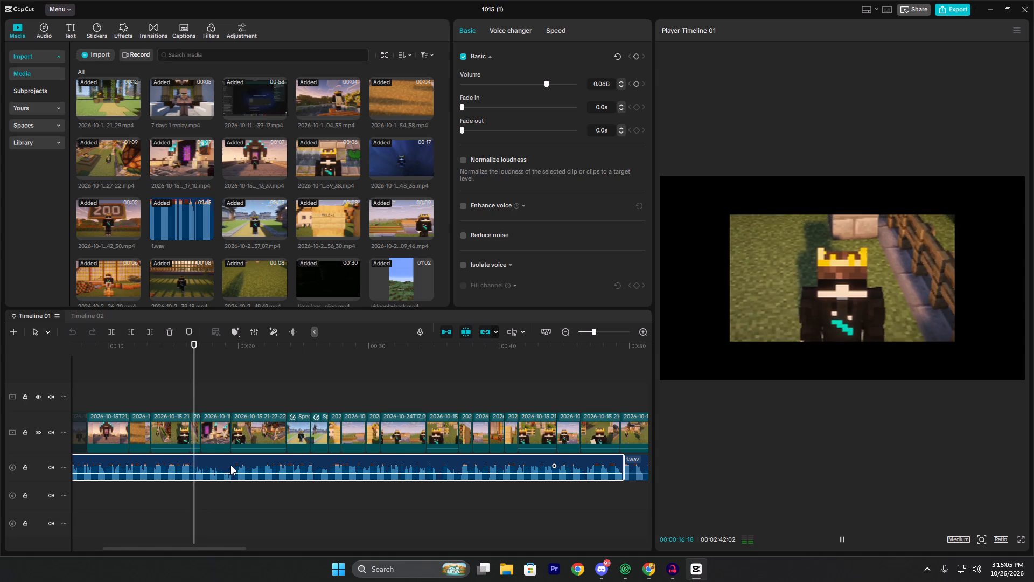
{"action": "scroll", "coordinate": [230, 465], "scroll_direction": "up", "scroll_amount": 13}
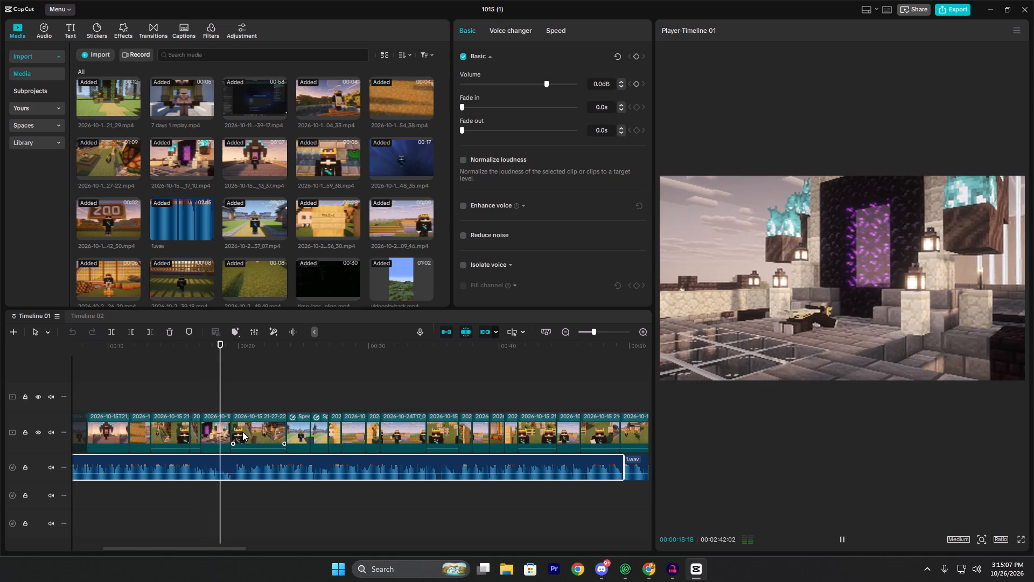
{"action": "scroll", "coordinate": [242, 432], "scroll_direction": "up", "scroll_amount": 3}
{"action": "scroll", "coordinate": [269, 425], "scroll_direction": "down", "scroll_amount": 4, "text": "ctrl"}
{"action": "scroll", "coordinate": [273, 425], "scroll_direction": "down", "scroll_amount": 4}
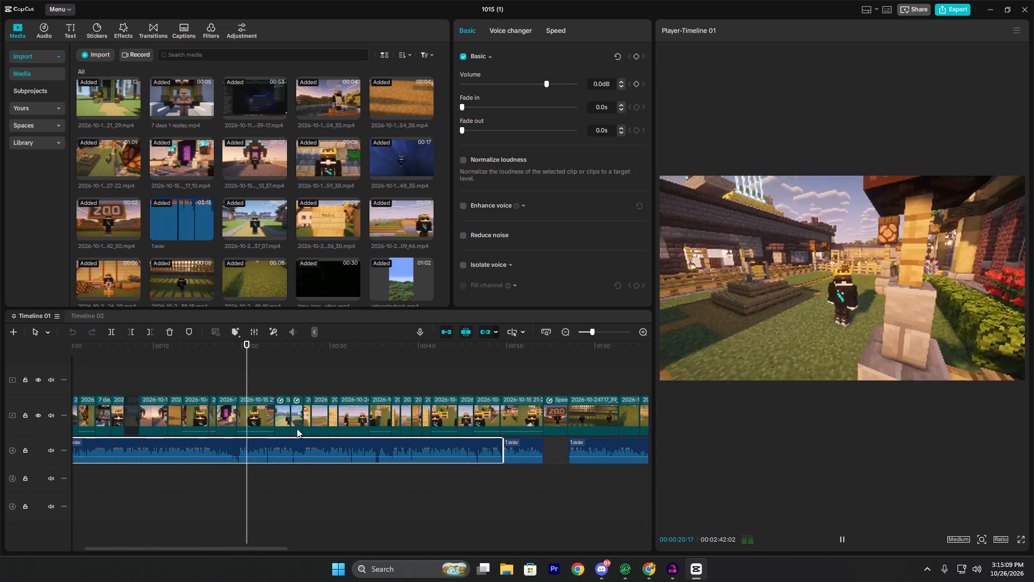
{"action": "scroll", "coordinate": [327, 428], "scroll_direction": "down", "scroll_amount": 3}
{"action": "scroll", "coordinate": [324, 429], "scroll_direction": "up", "scroll_amount": 3, "text": "ctrl"}
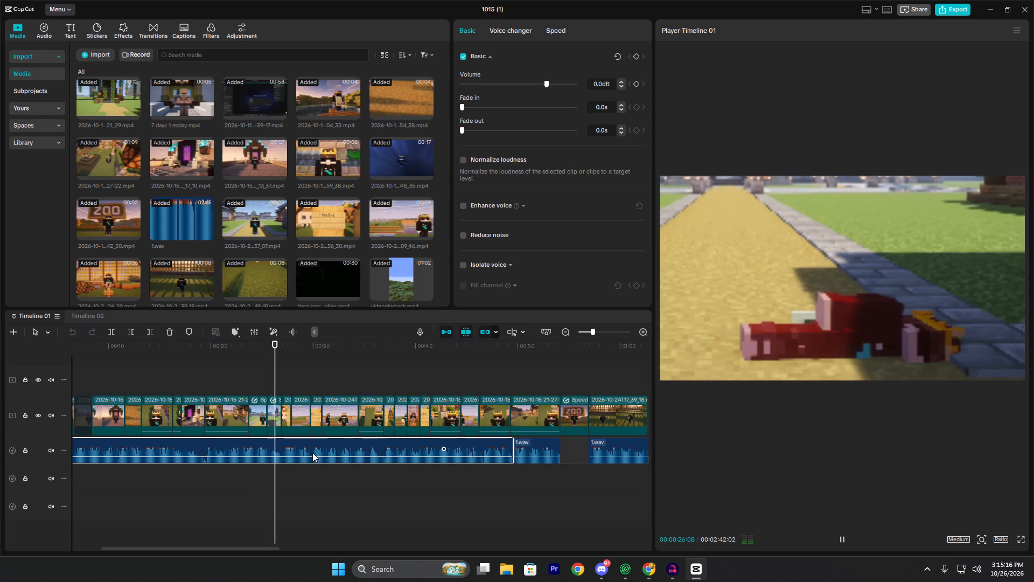
{"action": "scroll", "coordinate": [312, 453], "scroll_direction": "up", "scroll_amount": 3}
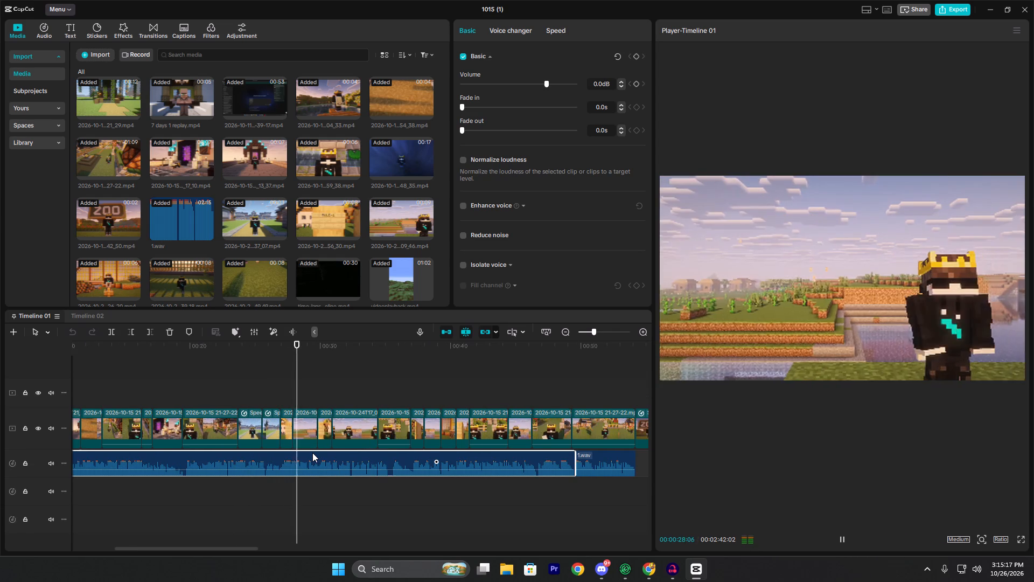
{"action": "scroll", "coordinate": [312, 453], "scroll_direction": "down", "scroll_amount": 5}
{"action": "scroll", "coordinate": [312, 453], "scroll_direction": "up", "scroll_amount": 4}
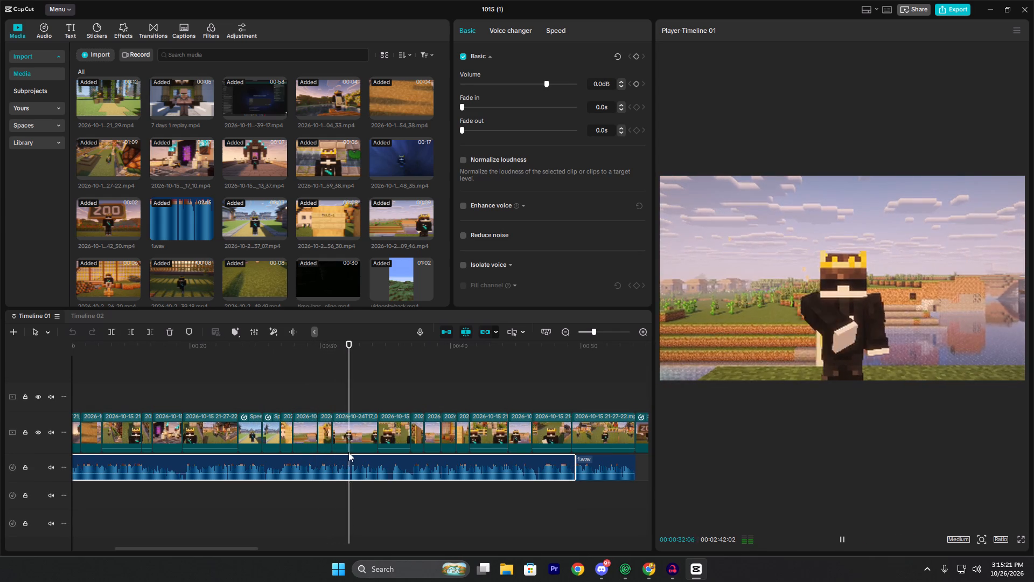
{"action": "scroll", "coordinate": [370, 450], "scroll_direction": "up", "scroll_amount": 5, "text": "ctrl"}
{"action": "scroll", "coordinate": [465, 459], "scroll_direction": "down", "scroll_amount": 4, "text": "ctrl"}
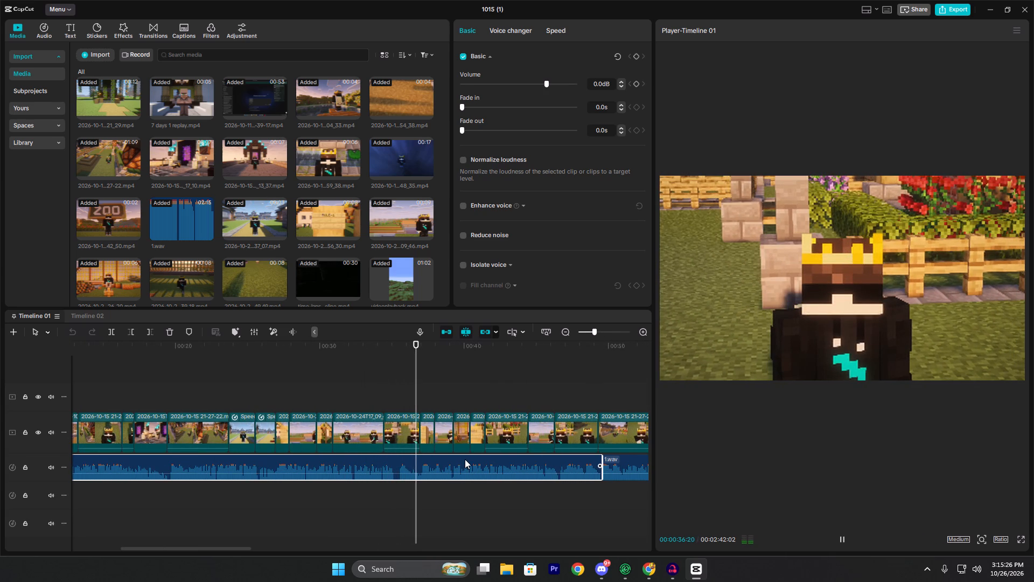
{"action": "scroll", "coordinate": [435, 456], "scroll_direction": "down", "scroll_amount": 3}
{"action": "scroll", "coordinate": [463, 494], "scroll_direction": "down", "scroll_amount": 4, "text": "ctrl"}
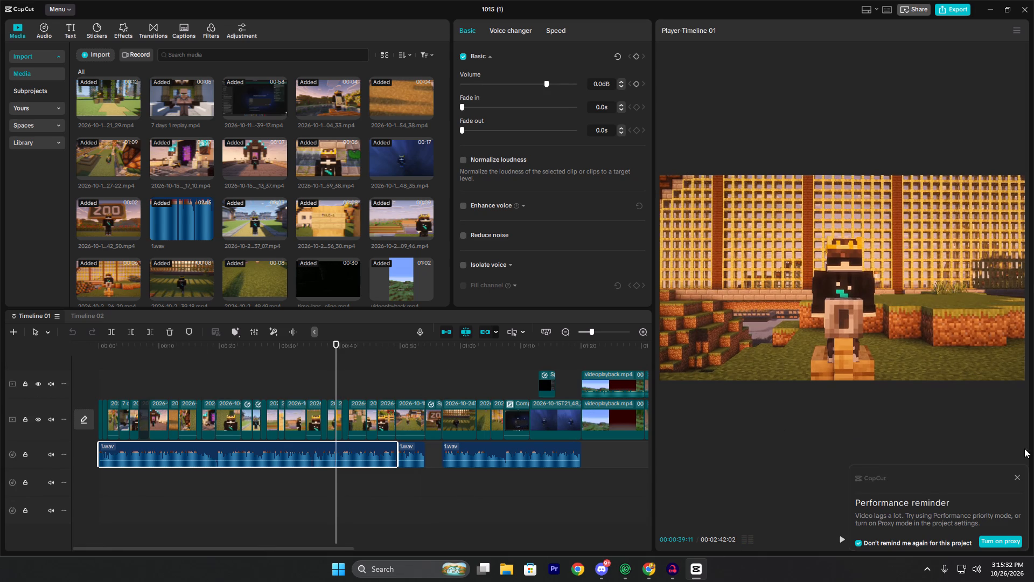
{"action": "double_click", "coordinate": [1017, 477]}
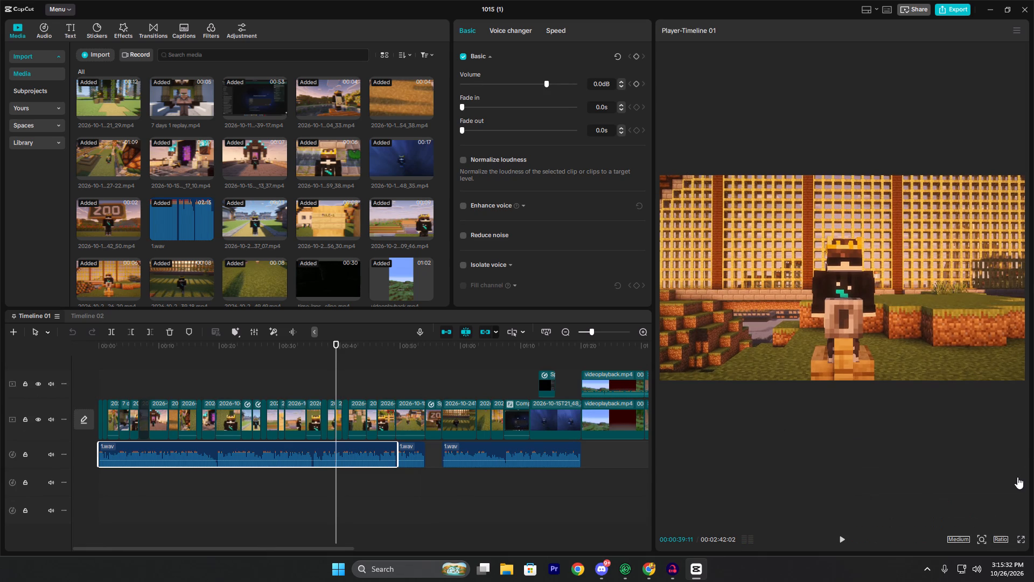
Resume playback from about 00:39 and examine the cut through to the videoplayback.mp4 section, pausing at individual moments.
{"action": "left_click", "coordinate": [840, 533]}
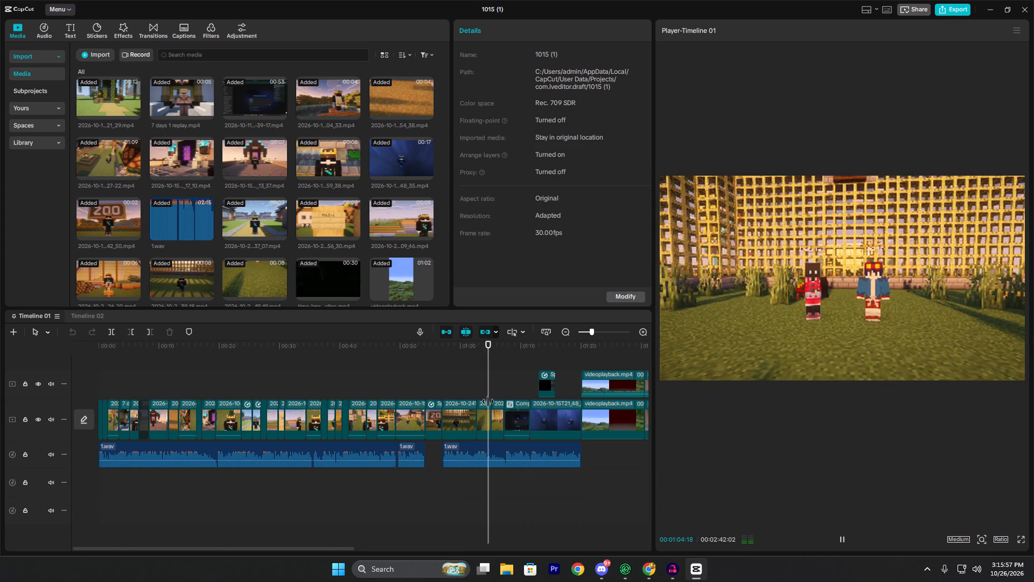
{"action": "key", "text": "space"}
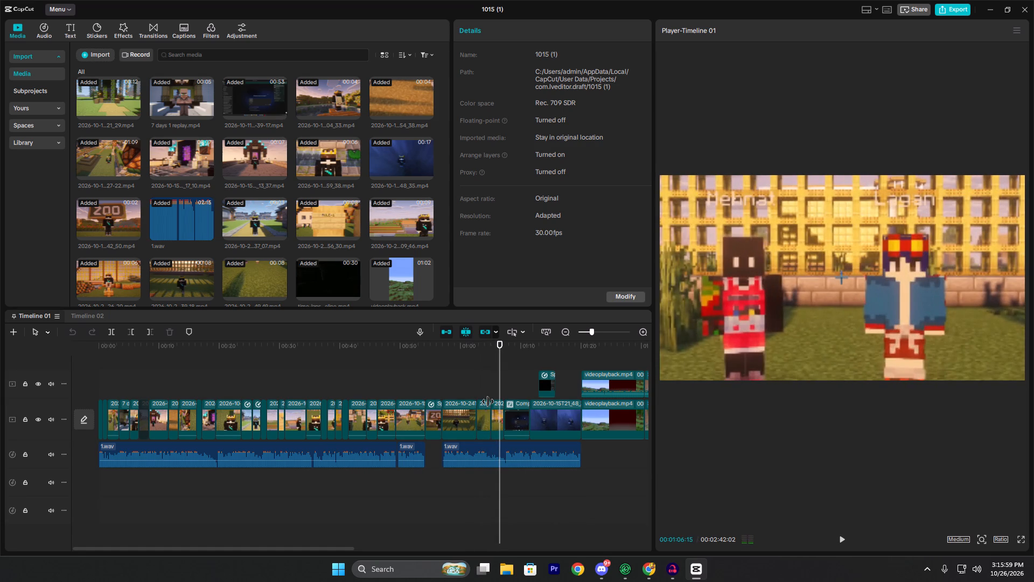
{"action": "key", "text": "space"}
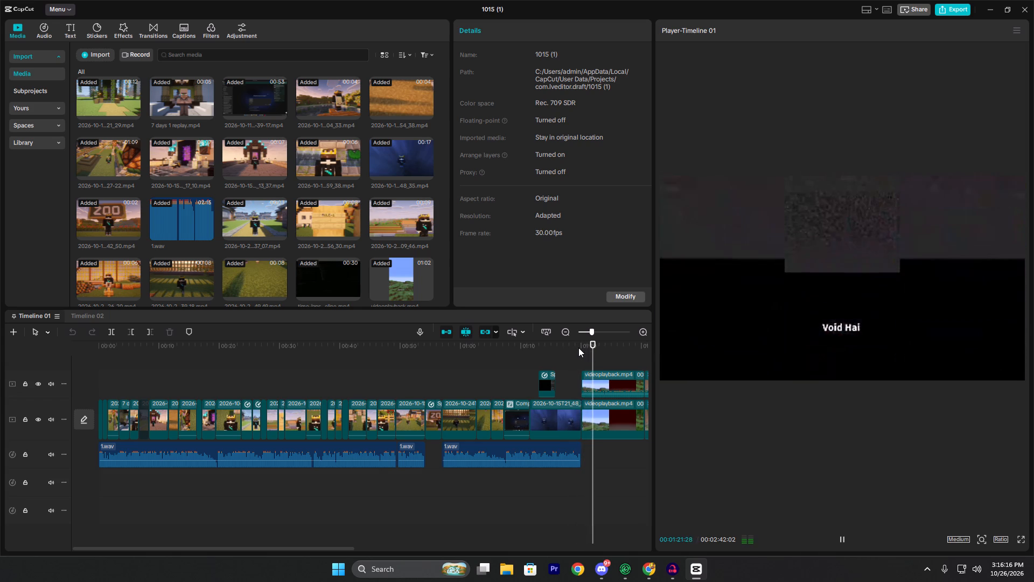
{"action": "key", "text": "space"}
{"action": "key", "text": "space"}
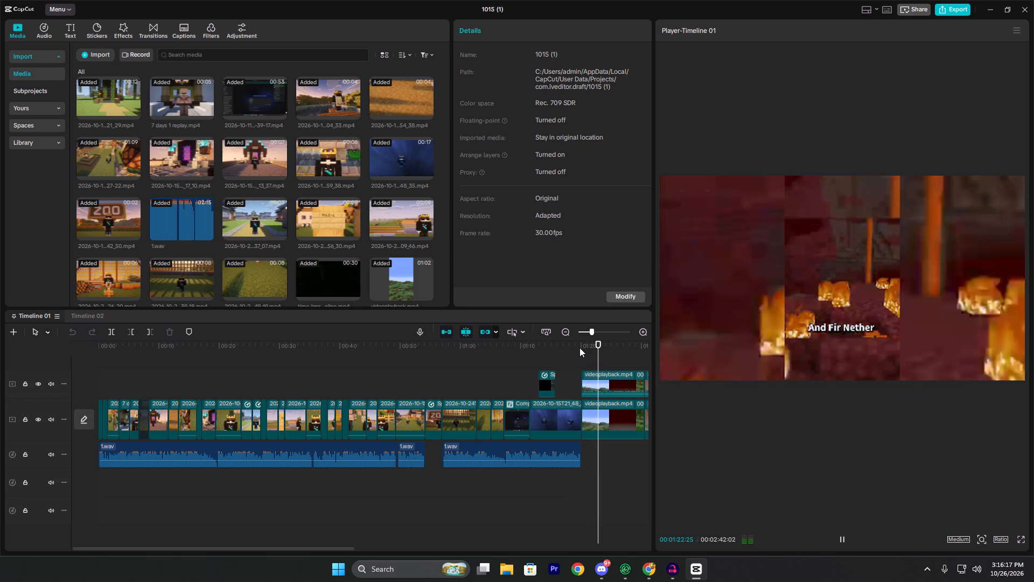
{"action": "key", "text": "space"}
{"action": "key", "text": "space"}
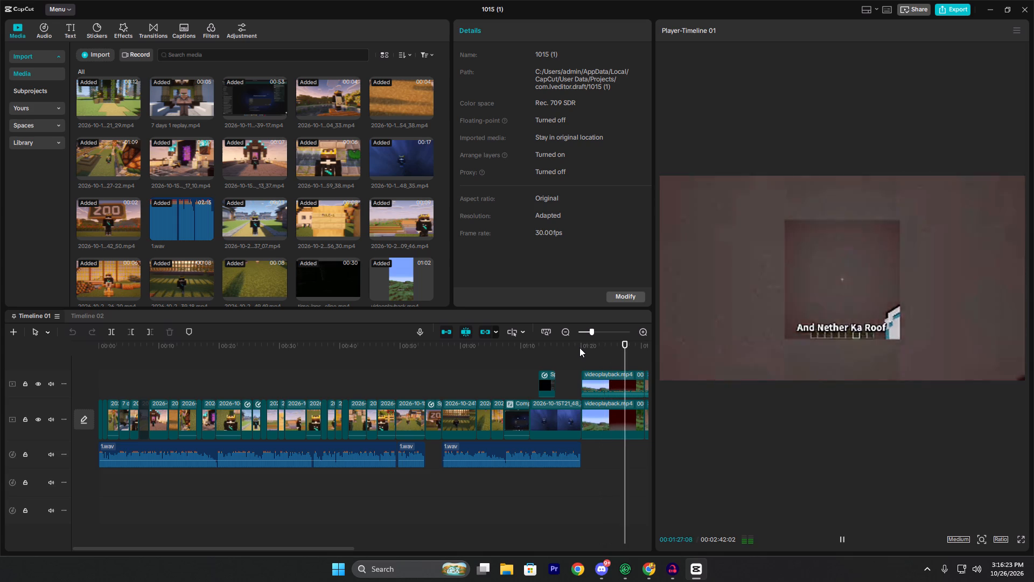
{"action": "key", "text": "space"}
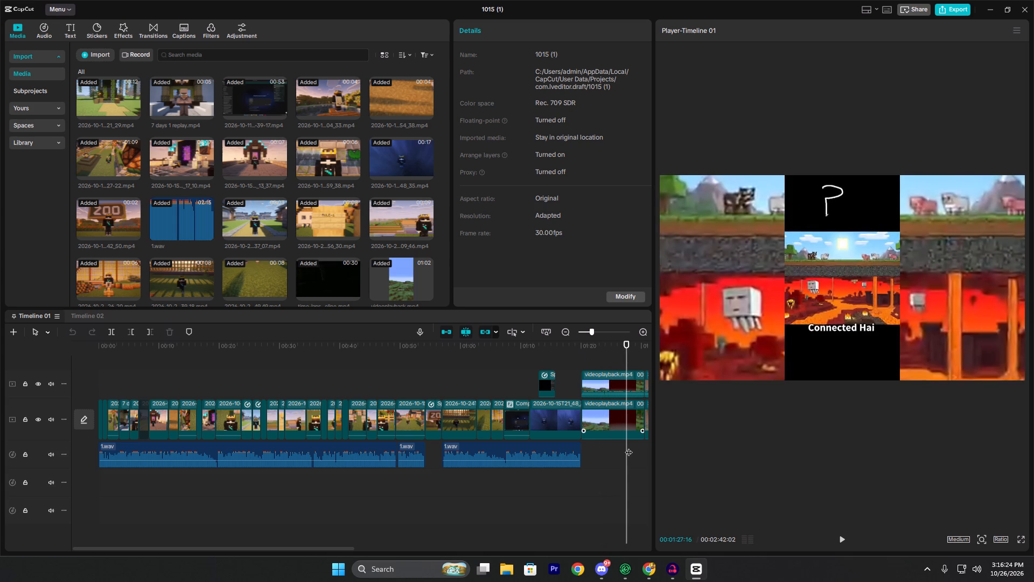
{"action": "key", "text": "space"}
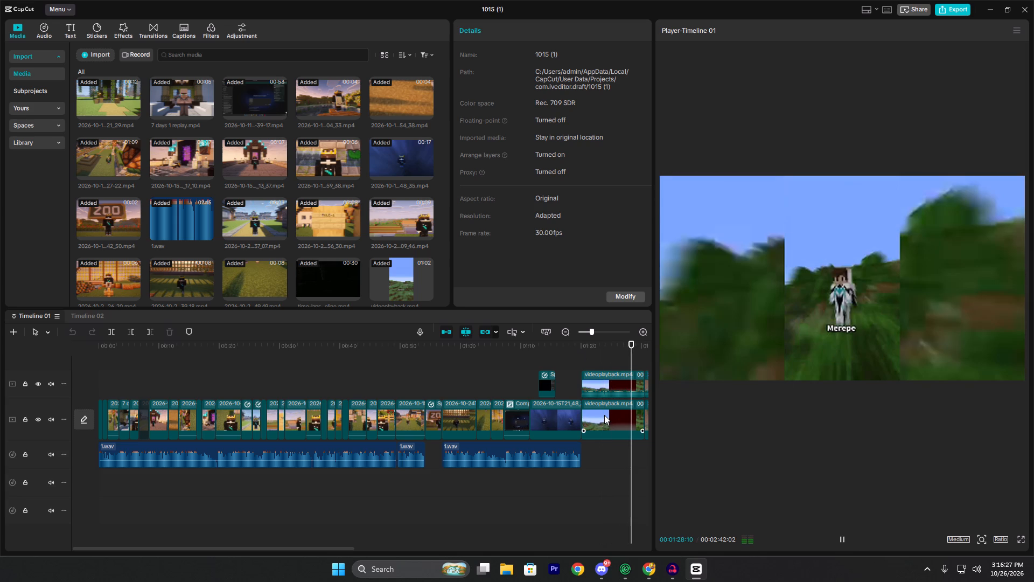
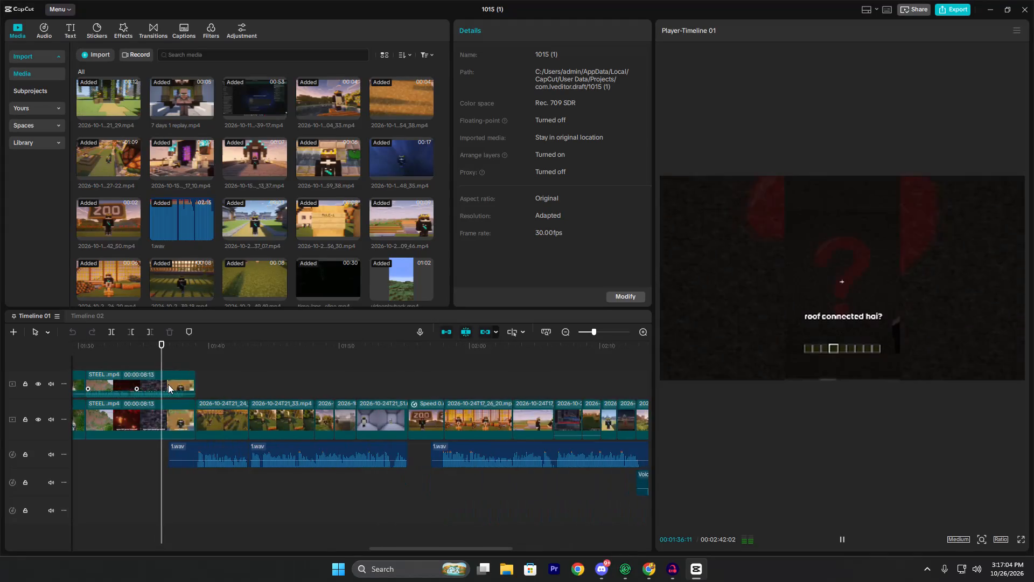
Let Timeline 01 play on from about 01:36, examining the forest and ZOO sign clips against the 1.wav segments.
{"action": "scroll", "coordinate": [156, 380], "scroll_direction": "up", "scroll_amount": 4}
{"action": "scroll", "coordinate": [201, 370], "scroll_direction": "down", "scroll_amount": 3}
{"action": "scroll", "coordinate": [208, 373], "scroll_direction": "down", "scroll_amount": 6, "text": "ctrl"}
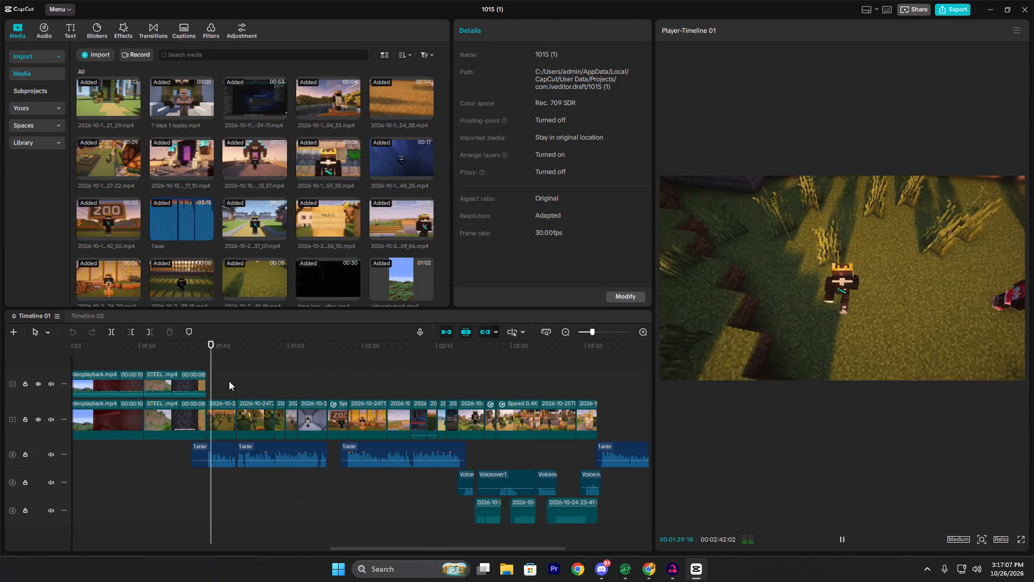
{"action": "scroll", "coordinate": [283, 368], "scroll_direction": "down", "scroll_amount": 5, "text": "ctrl"}
{"action": "scroll", "coordinate": [325, 438], "scroll_direction": "up", "scroll_amount": 15, "text": "ctrl"}
{"action": "scroll", "coordinate": [365, 428], "scroll_direction": "down", "scroll_amount": 9, "text": "ctrl"}
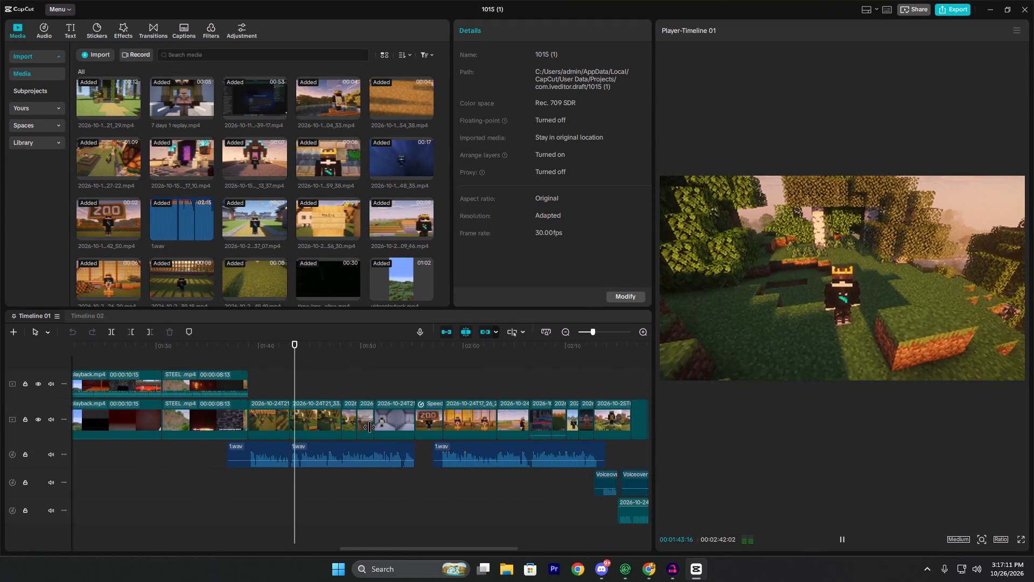
{"action": "scroll", "coordinate": [369, 427], "scroll_direction": "down", "scroll_amount": 4, "text": "ctrl"}
{"action": "scroll", "coordinate": [369, 427], "scroll_direction": "up", "scroll_amount": 5, "text": "ctrl"}
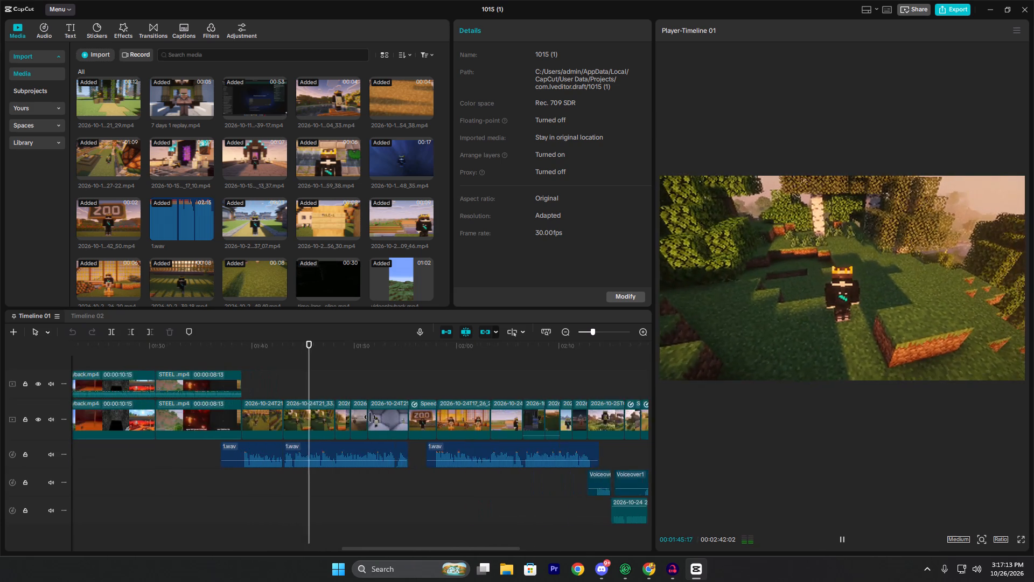
{"action": "scroll", "coordinate": [371, 417], "scroll_direction": "up", "scroll_amount": 5, "text": "ctrl"}
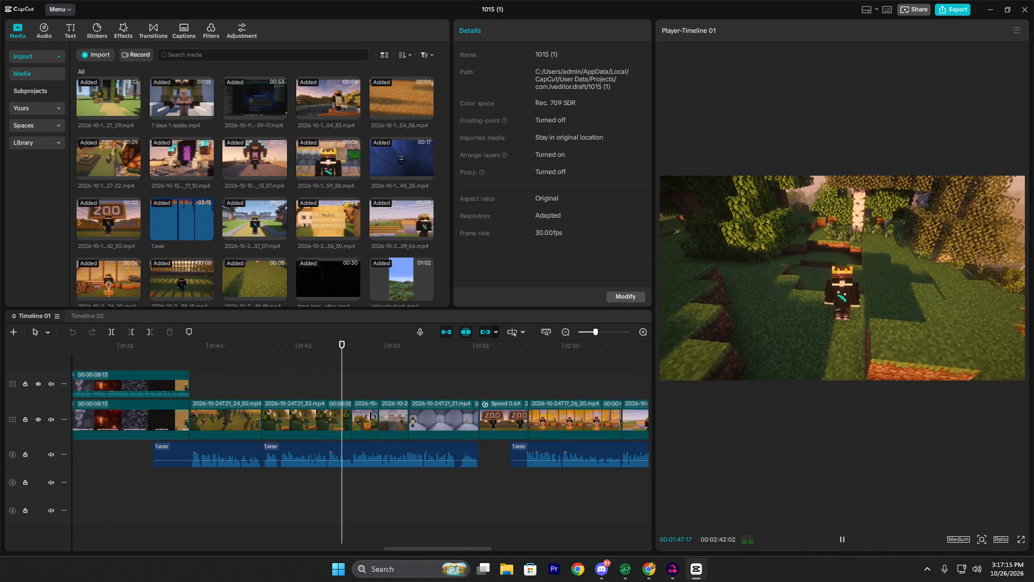
{"action": "scroll", "coordinate": [371, 417], "scroll_direction": "down", "scroll_amount": 6, "text": "ctrl"}
{"action": "scroll", "coordinate": [374, 414], "scroll_direction": "up", "scroll_amount": 5, "text": "ctrl"}
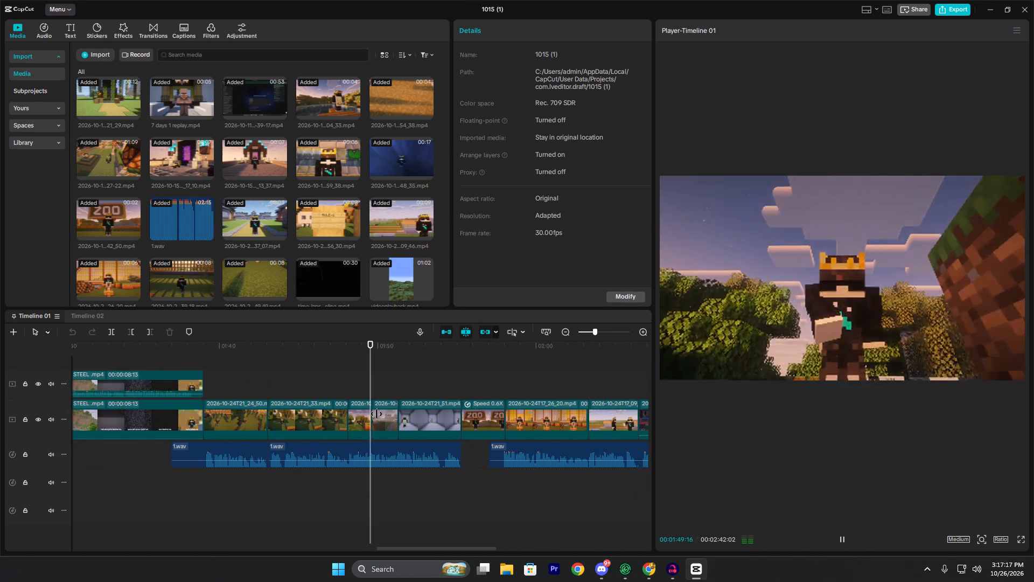
{"action": "scroll", "coordinate": [386, 416], "scroll_direction": "up", "scroll_amount": 4, "text": "ctrl"}
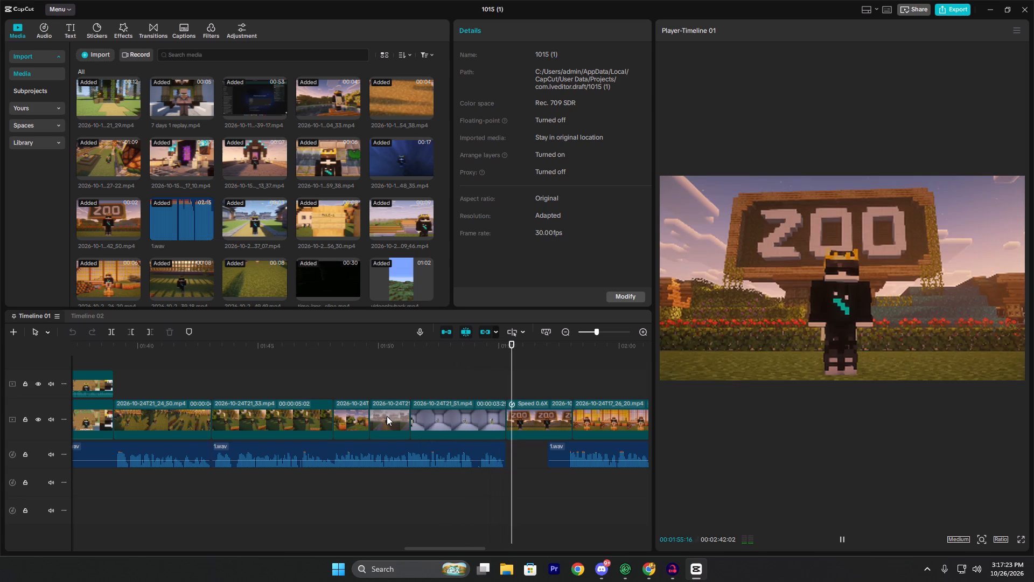
{"action": "scroll", "coordinate": [521, 463], "scroll_direction": "down", "scroll_amount": 3, "text": "ctrl"}
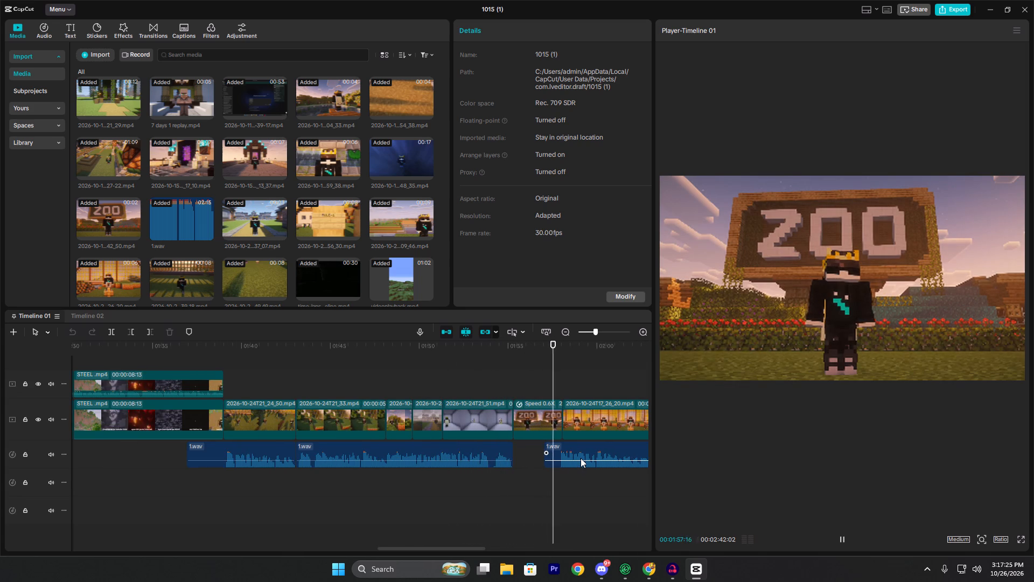
{"action": "scroll", "coordinate": [581, 458], "scroll_direction": "down", "scroll_amount": 3, "text": "ctrl"}
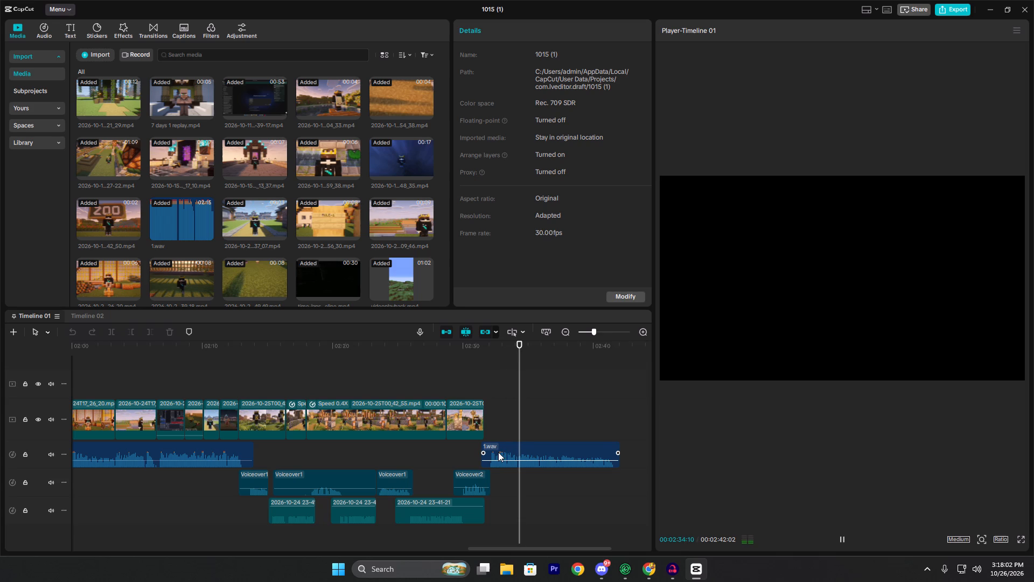
Examine the end of Timeline 01 around the last 1.wav segment and pause playback near 02:40.
{"action": "scroll", "coordinate": [585, 450], "scroll_direction": "down", "scroll_amount": 9, "text": "ctrl"}
{"action": "scroll", "coordinate": [576, 449], "scroll_direction": "up", "scroll_amount": 14, "text": "ctrl"}
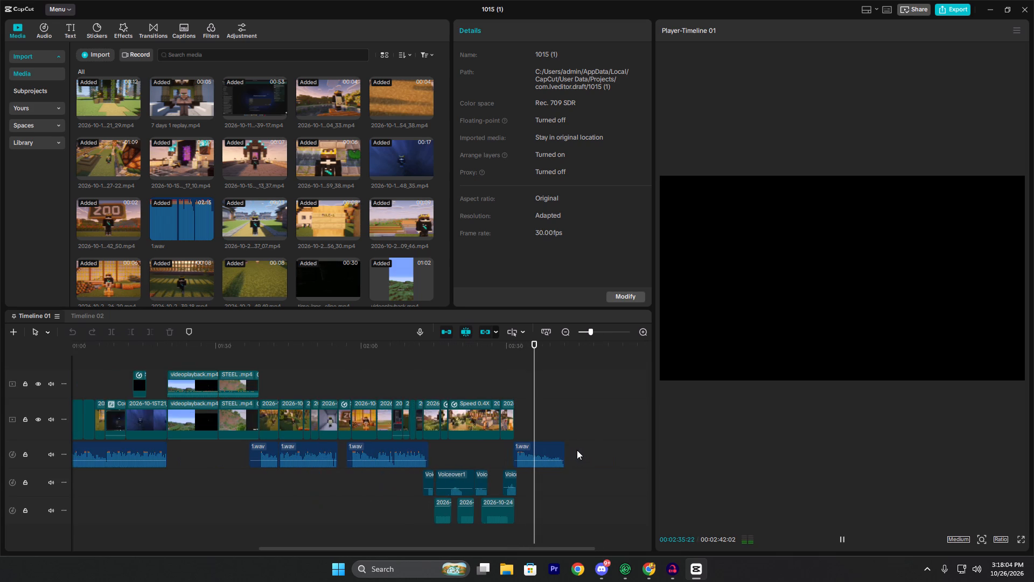
{"action": "scroll", "coordinate": [576, 445], "scroll_direction": "down", "scroll_amount": 7, "text": "ctrl"}
{"action": "scroll", "coordinate": [576, 443], "scroll_direction": "up", "scroll_amount": 7, "text": "ctrl"}
{"action": "scroll", "coordinate": [575, 439], "scroll_direction": "down", "scroll_amount": 6, "text": "ctrl"}
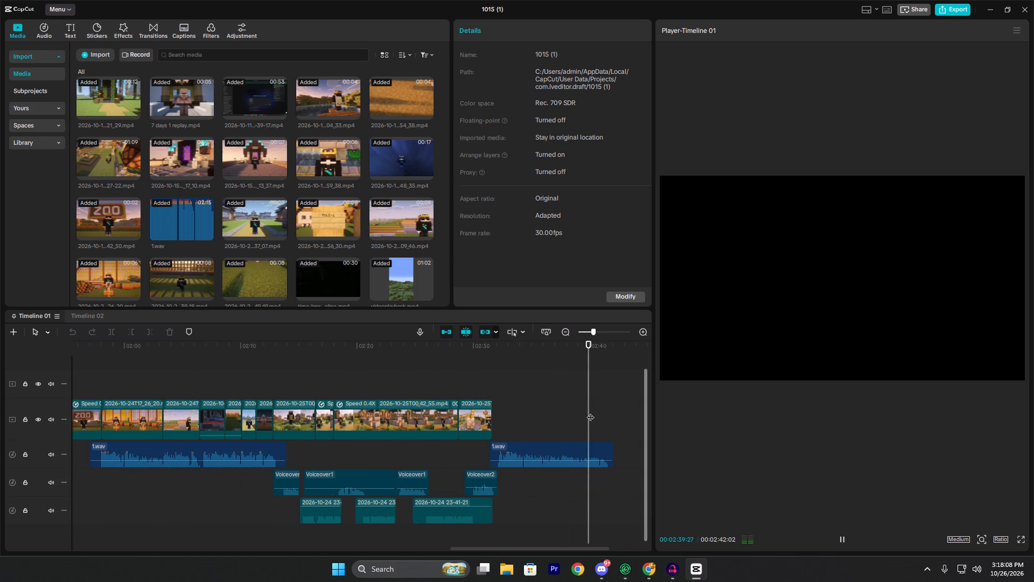
{"action": "key", "text": "space"}
Switch to Audacity's project overview.
{"action": "left_click", "coordinate": [662, 562]}
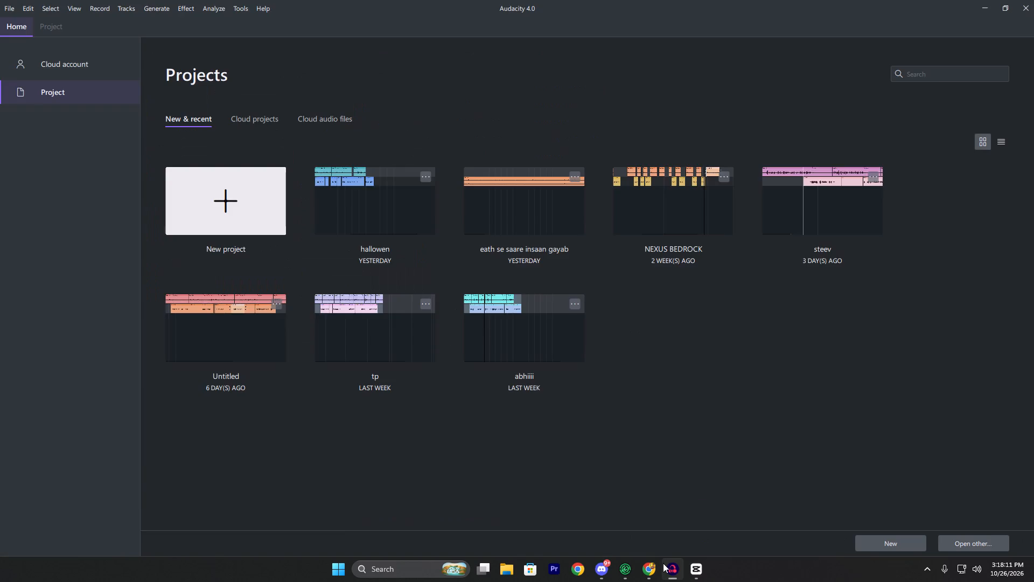
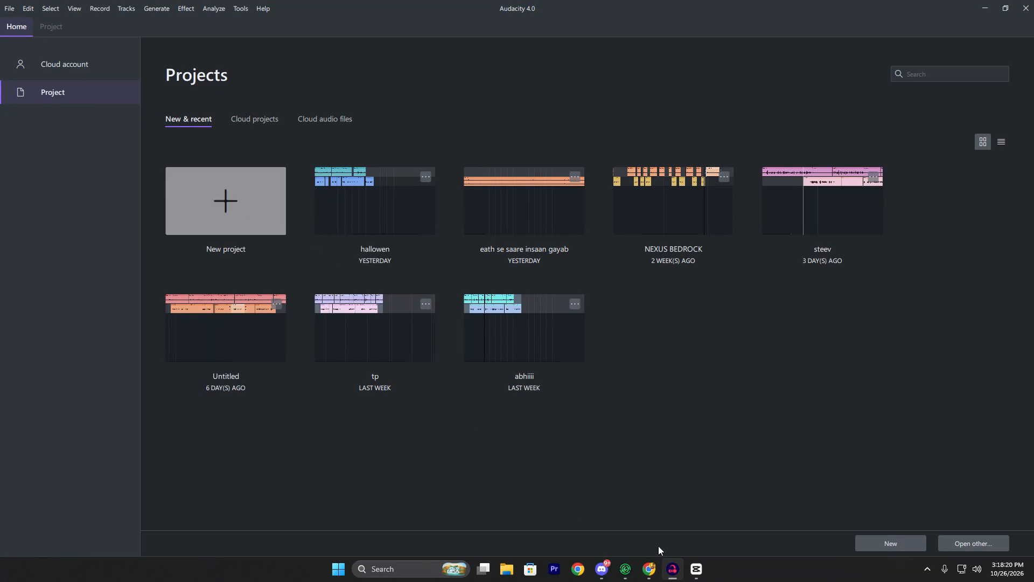
Switch back to CapCut and replay Timeline 01 from about 02:38, examining the end of the last 1.wav segment.
{"action": "double_click", "coordinate": [678, 535]}
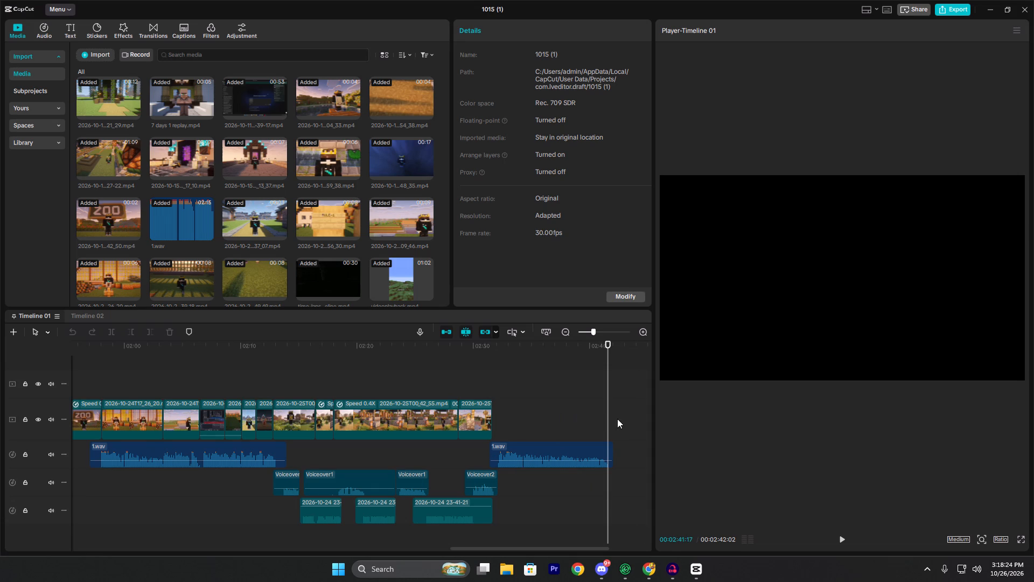
{"action": "double_click", "coordinate": [567, 391]}
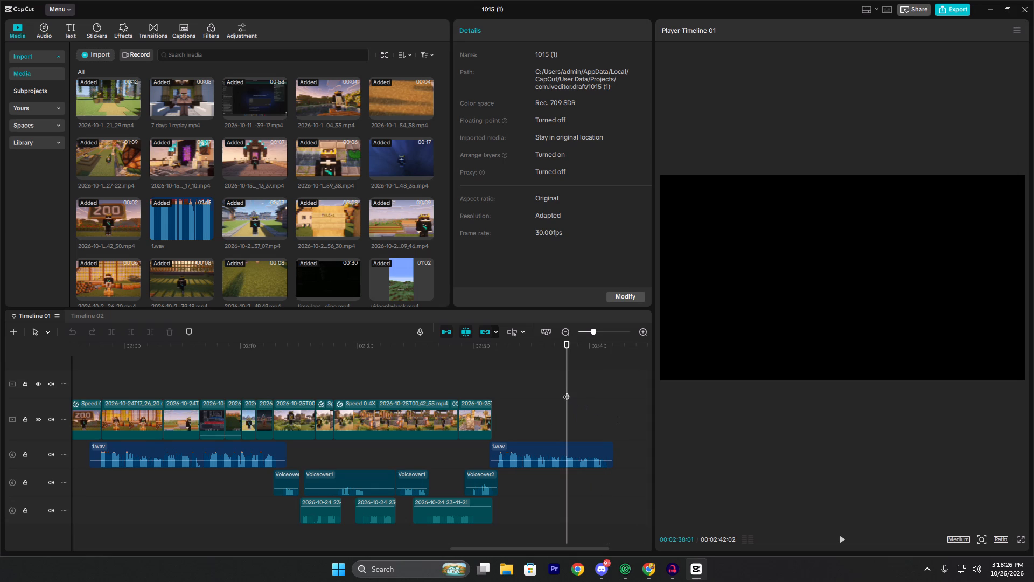
{"action": "key", "text": "space"}
{"action": "scroll", "coordinate": [584, 412], "scroll_direction": "up", "scroll_amount": 4}
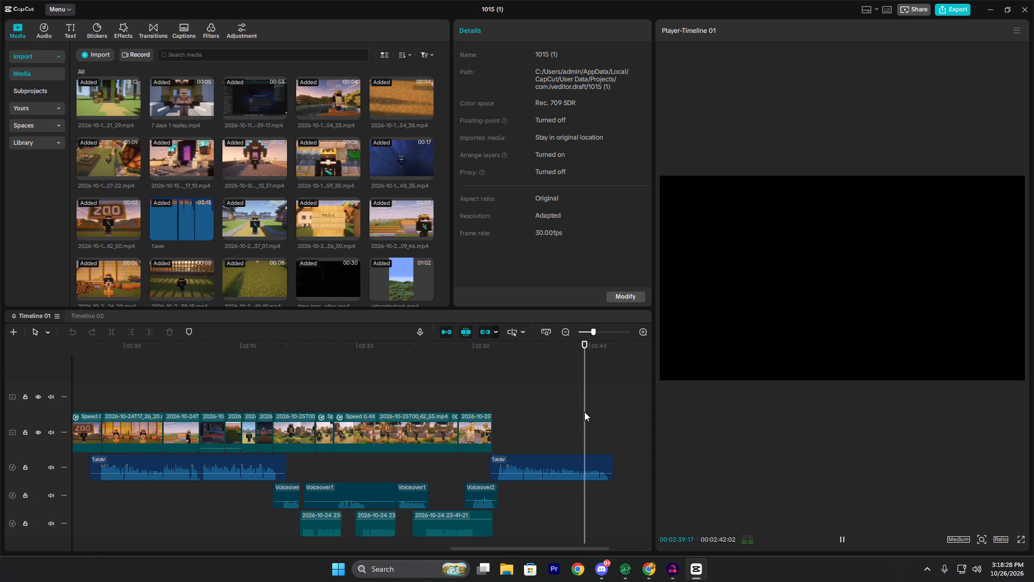
{"action": "scroll", "coordinate": [584, 412], "scroll_direction": "down", "scroll_amount": 4, "text": "ctrl"}
{"action": "scroll", "coordinate": [584, 412], "scroll_direction": "up", "scroll_amount": 3, "text": "ctrl"}
{"action": "scroll", "coordinate": [584, 412], "scroll_direction": "down", "scroll_amount": 3, "text": "ctrl"}
{"action": "scroll", "coordinate": [584, 408], "scroll_direction": "up", "scroll_amount": 1, "text": "ctrl"}
{"action": "scroll", "coordinate": [584, 408], "scroll_direction": "down", "scroll_amount": 3, "text": "ctrl"}
{"action": "scroll", "coordinate": [584, 406], "scroll_direction": "up", "scroll_amount": 7, "text": "ctrl"}
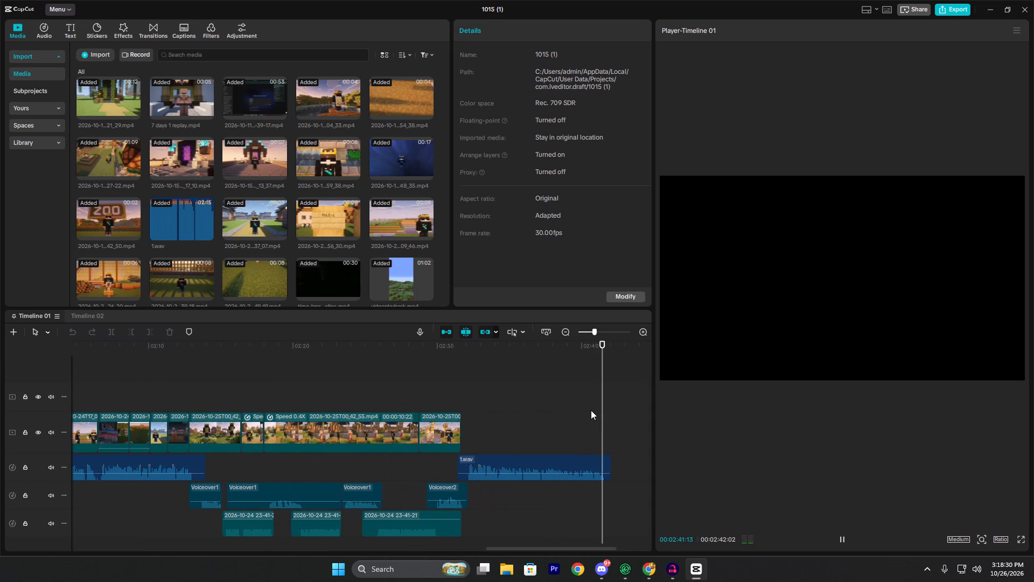
Switch to Audacity's empty project and add a mono track.
{"action": "left_click", "coordinate": [673, 581]}
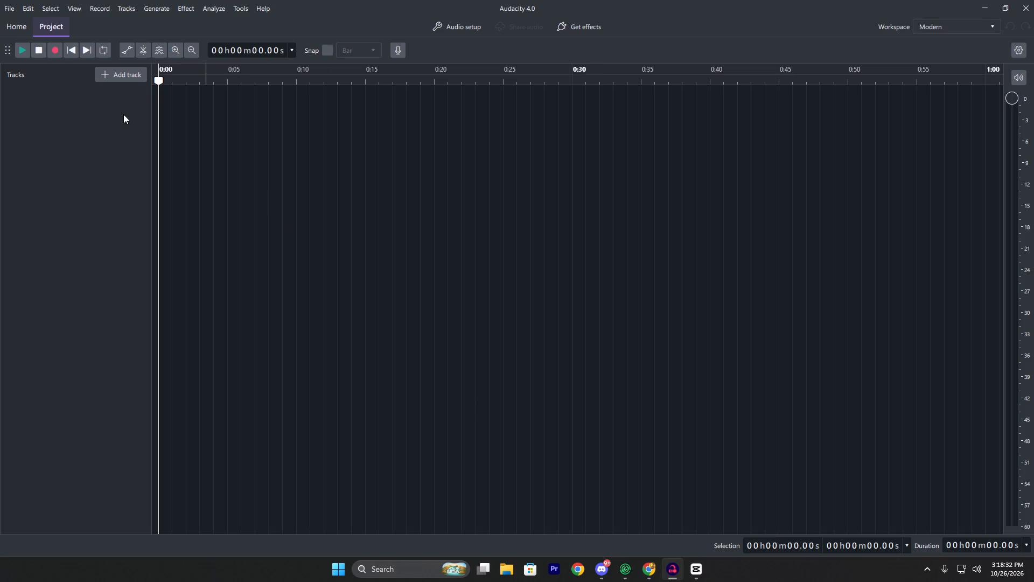
{"action": "left_click", "coordinate": [96, 70]}
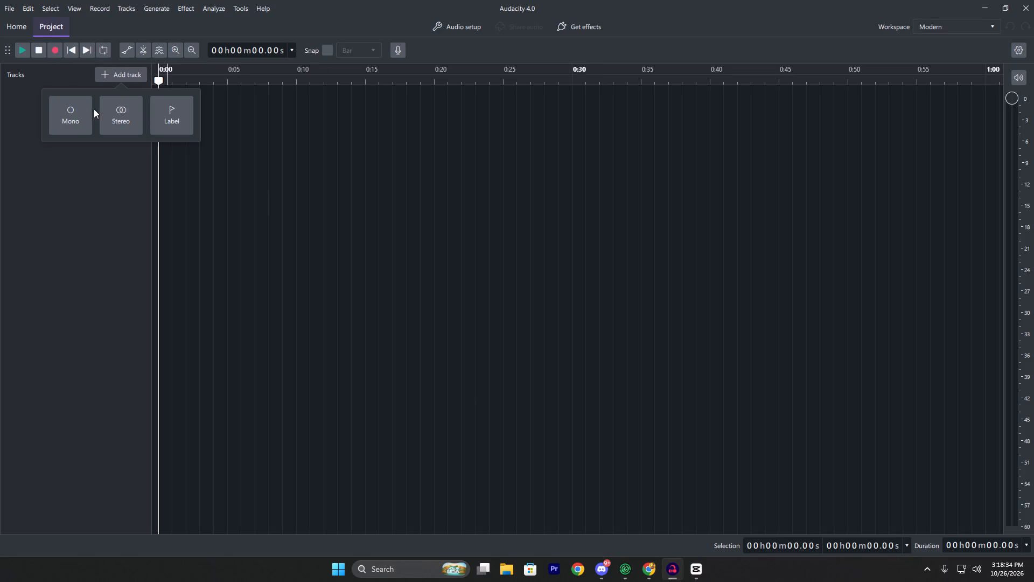
{"action": "left_click", "coordinate": [76, 118]}
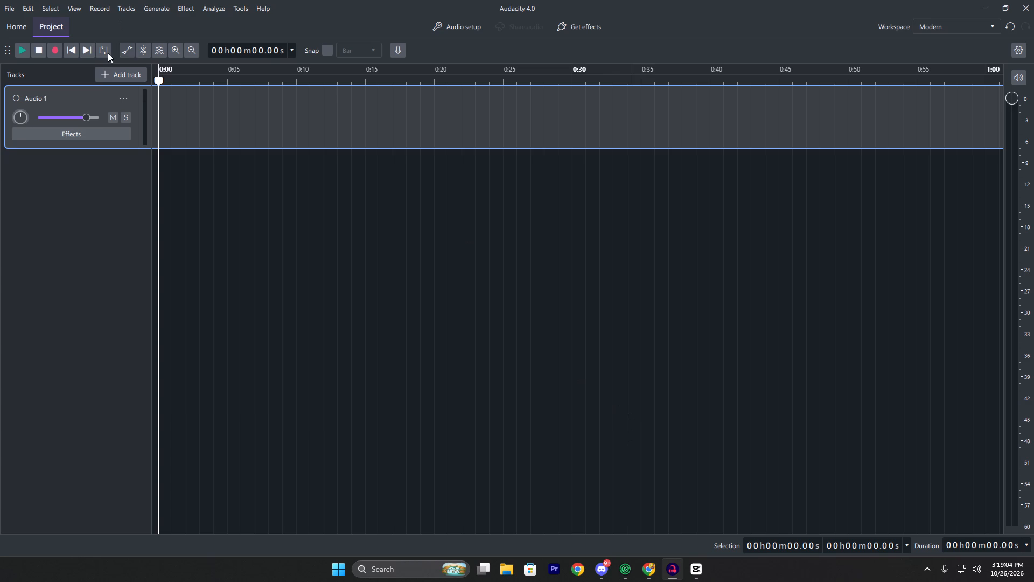
Record a voice take about 5 seconds long on the Audio 1 track.
{"action": "left_click", "coordinate": [53, 52]}
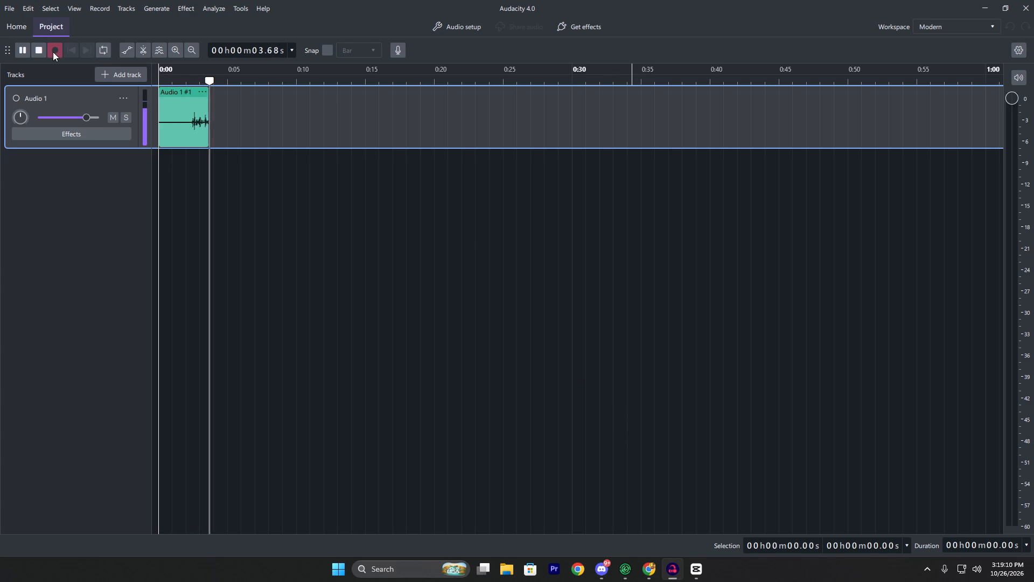
{"action": "left_click", "coordinate": [53, 52]}
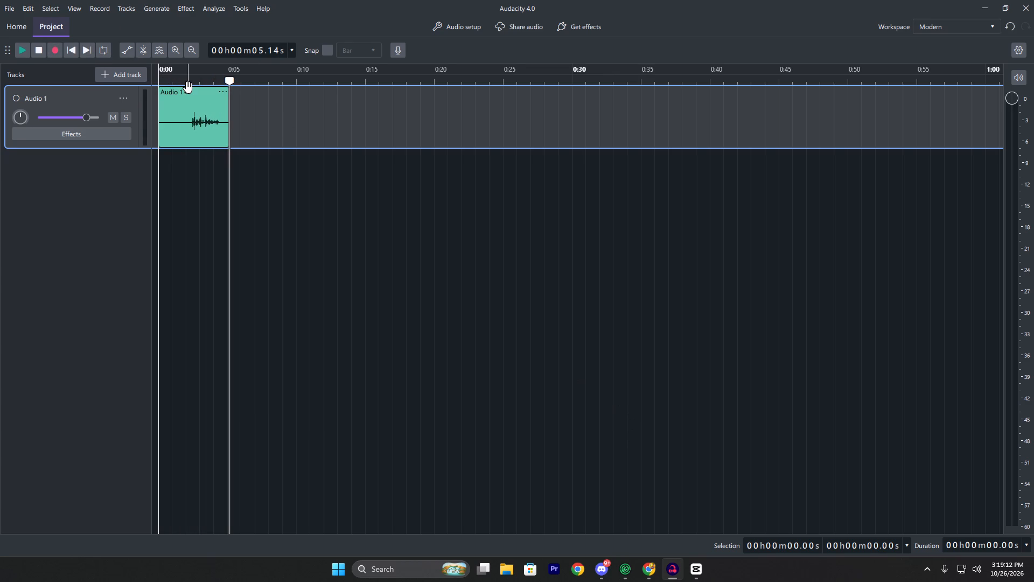
Play back the Audio 1 recording repeatedly from about 2 seconds to check how the take sounds, pausing at the end.
{"action": "left_click", "coordinate": [186, 84]}
{"action": "key", "text": "space"}
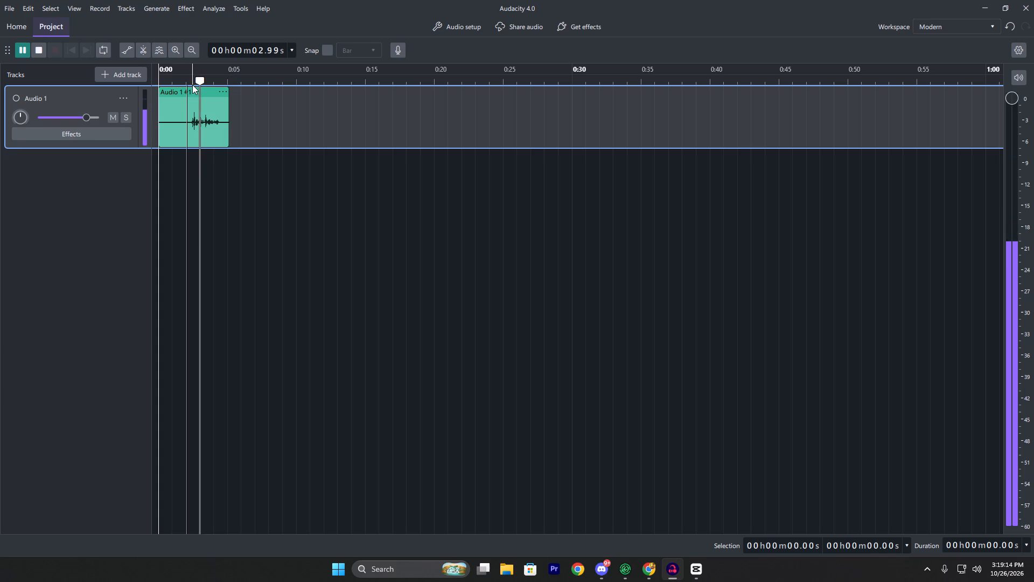
{"action": "key", "text": "space"}
{"action": "key", "text": "space"}
{"action": "key", "text": "space"}
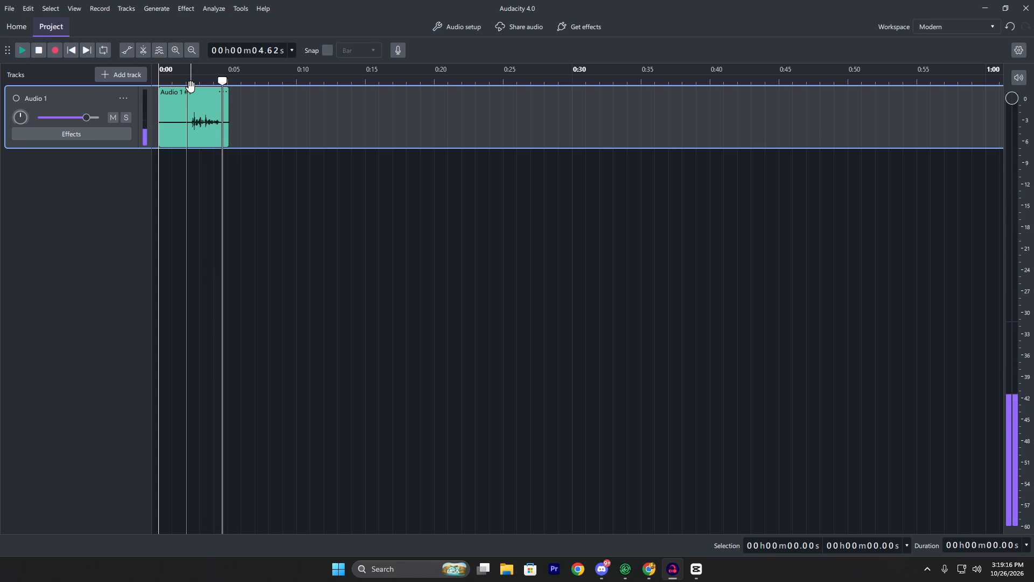
{"action": "key", "text": "space"}
{"action": "key", "text": "space"}
{"action": "double_click", "coordinate": [187, 74]}
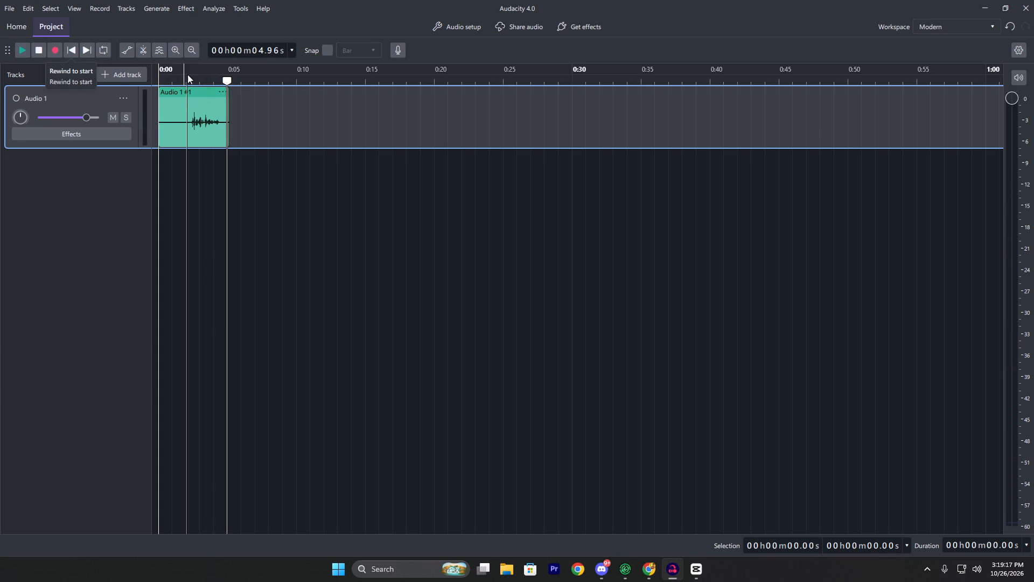
{"action": "double_click", "coordinate": [190, 81]}
{"action": "key", "text": "space"}
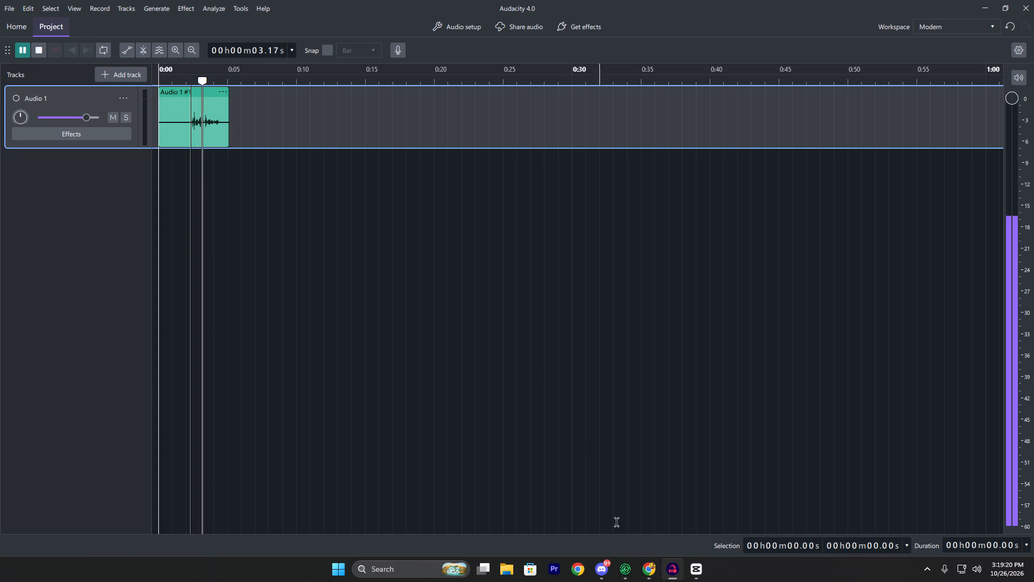
{"action": "key", "text": "space"}
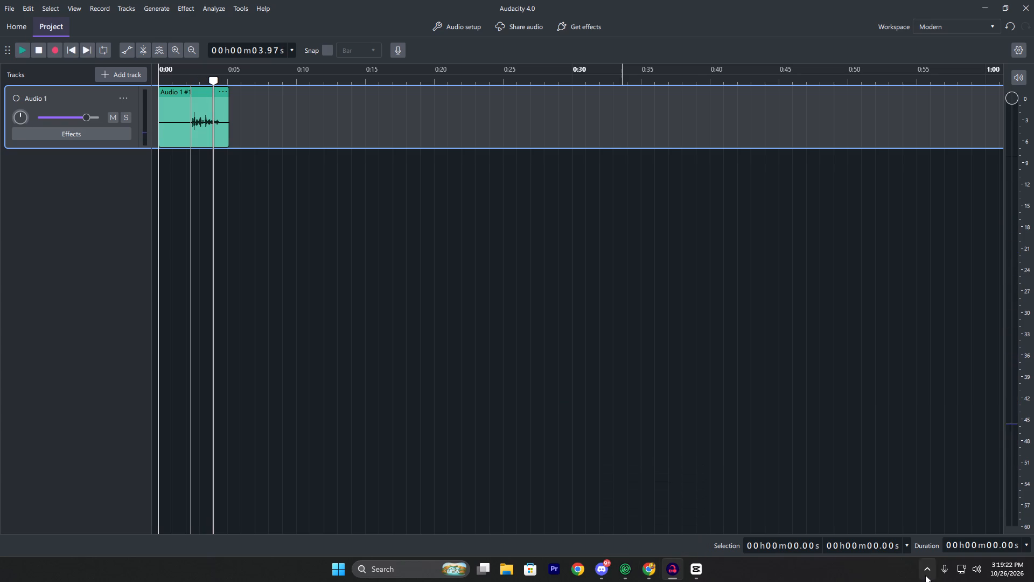
Open the Maono audio service running in the background.
{"action": "left_click", "coordinate": [925, 575]}
{"action": "left_click", "coordinate": [906, 515]}
Return to Audacity and replay the Audio 1 recording from about 2 seconds.
{"action": "double_click", "coordinate": [183, 81]}
{"action": "key", "text": "space"}
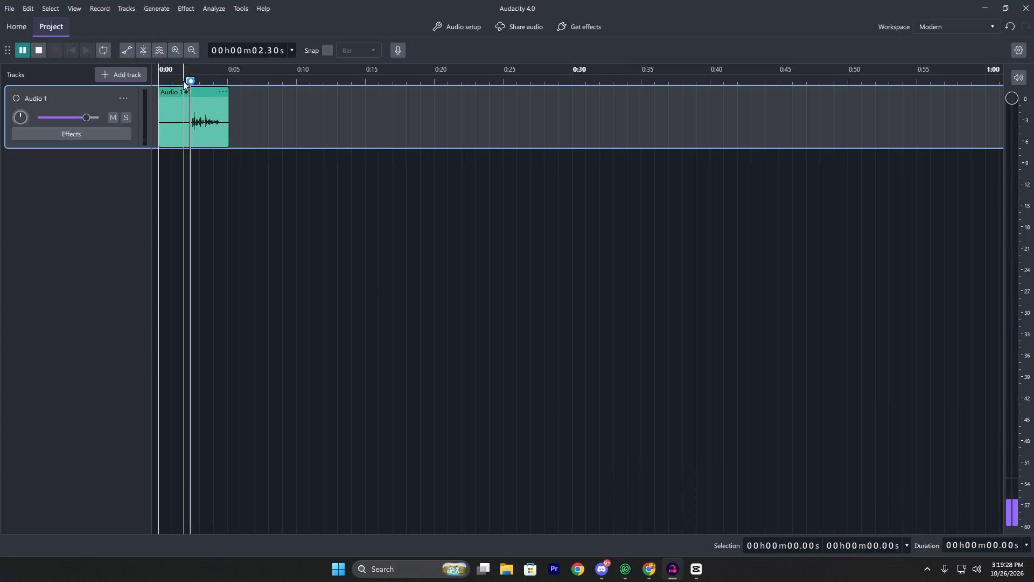
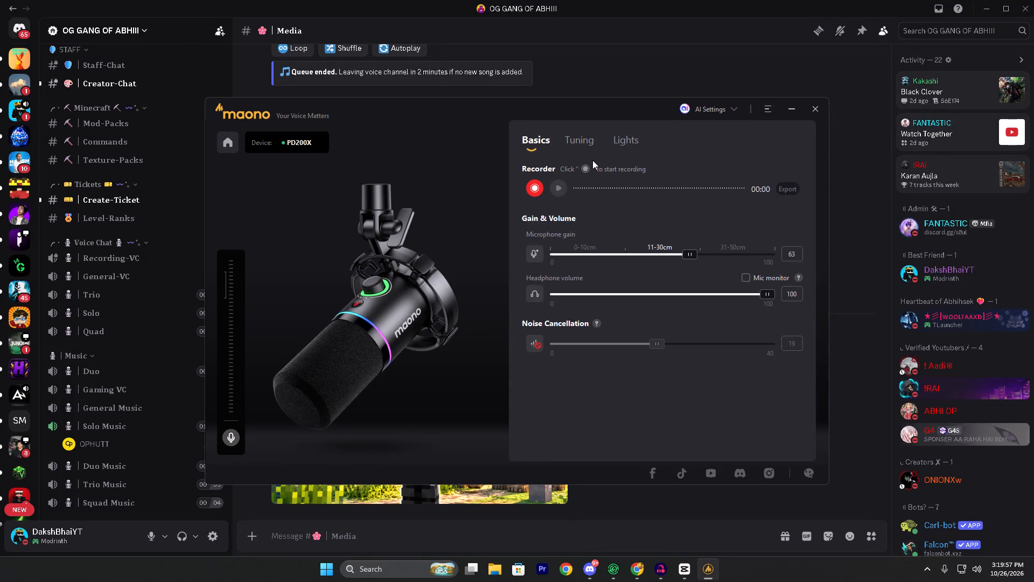
Set the microphone's EQ preset to Deep in the Maono tuning settings, after trying Classic.
{"action": "left_click", "coordinate": [582, 142]}
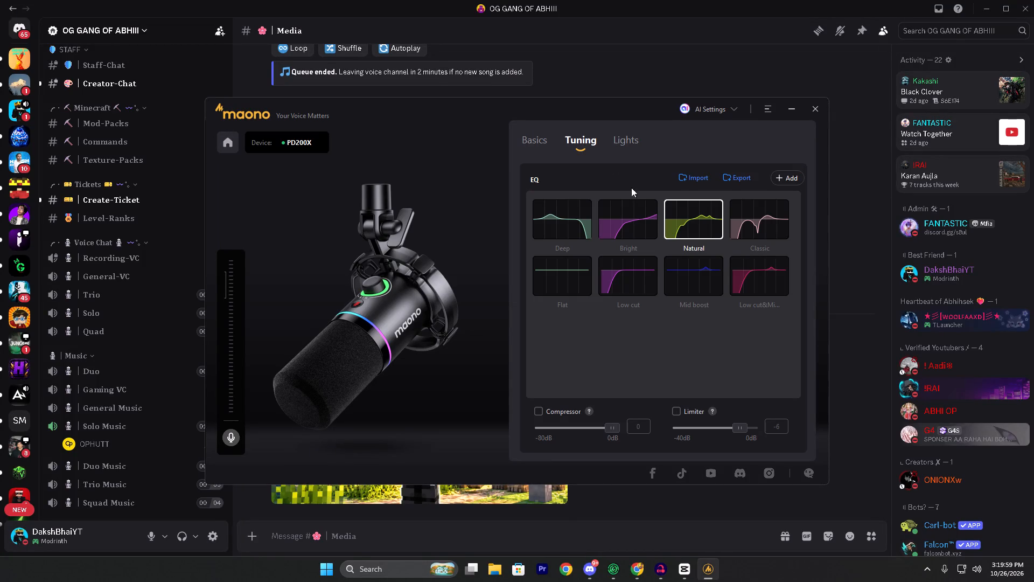
{"action": "left_click", "coordinate": [749, 232]}
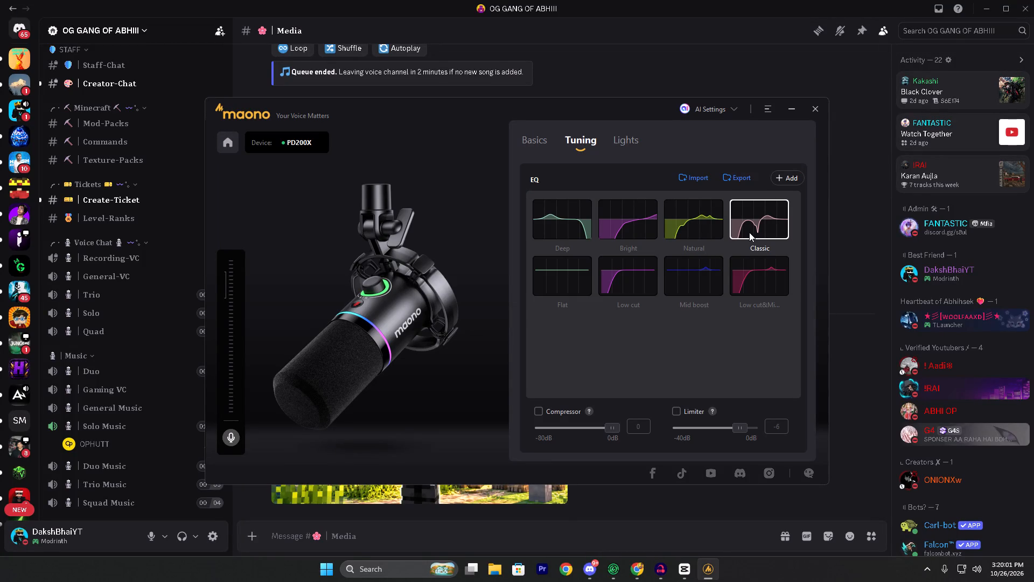
{"action": "left_click", "coordinate": [585, 246]}
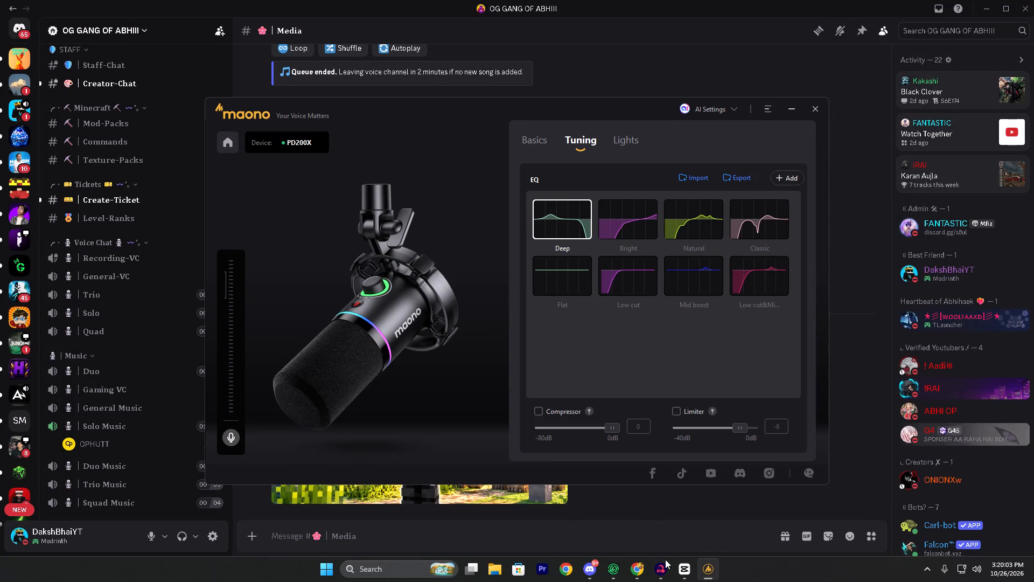
Switch to Audacity and record a second take about 13 seconds long after the first clip on Audio 1.
{"action": "double_click", "coordinate": [665, 559]}
{"action": "left_click", "coordinate": [57, 54]}
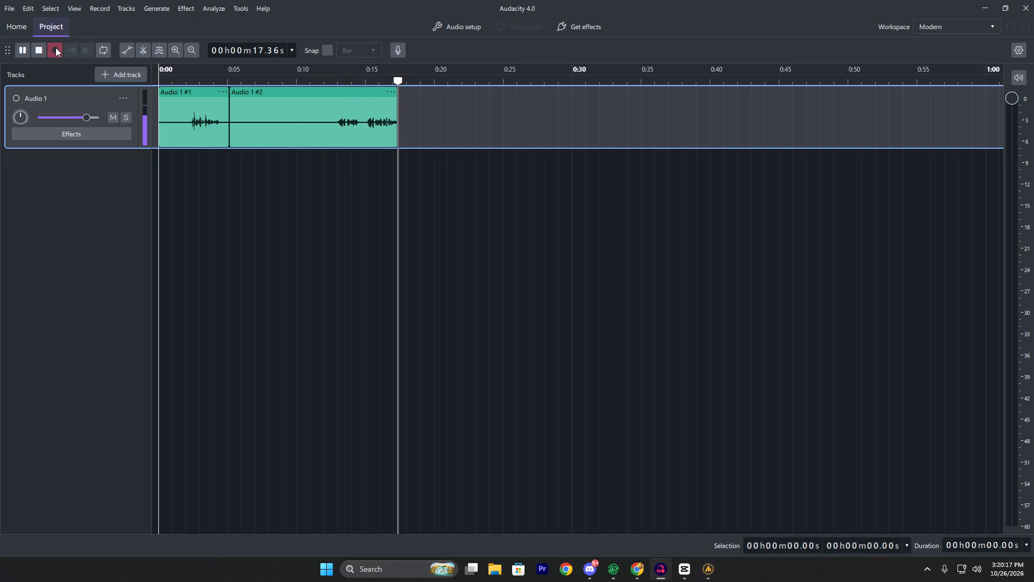
{"action": "left_click", "coordinate": [55, 47]}
Play back the second take repeatedly from about 15 seconds and compare it with the first take at about 2 seconds.
{"action": "double_click", "coordinate": [366, 80]}
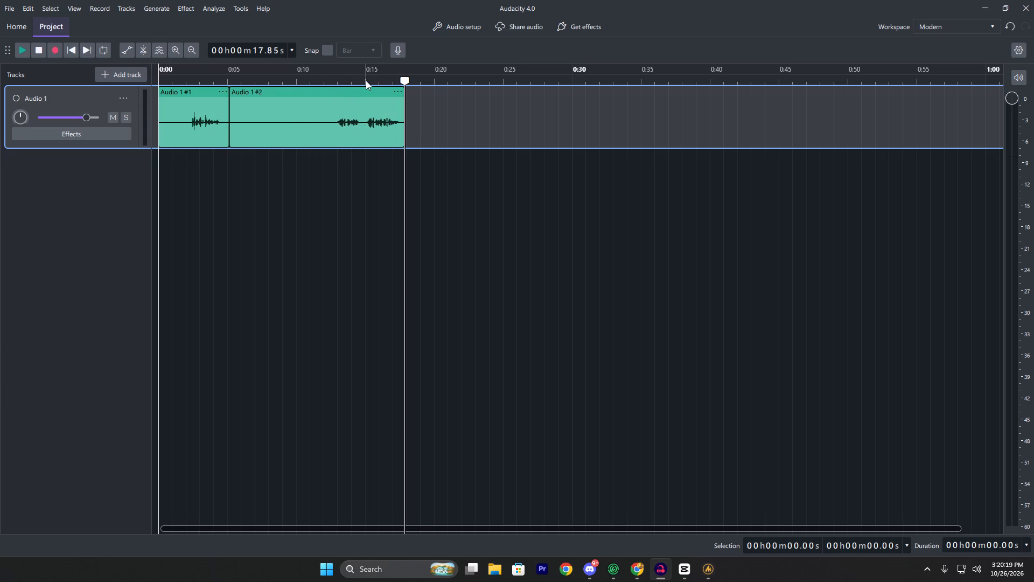
{"action": "left_click", "coordinate": [365, 81]}
{"action": "left_click", "coordinate": [365, 81]}
{"action": "key", "text": "space"}
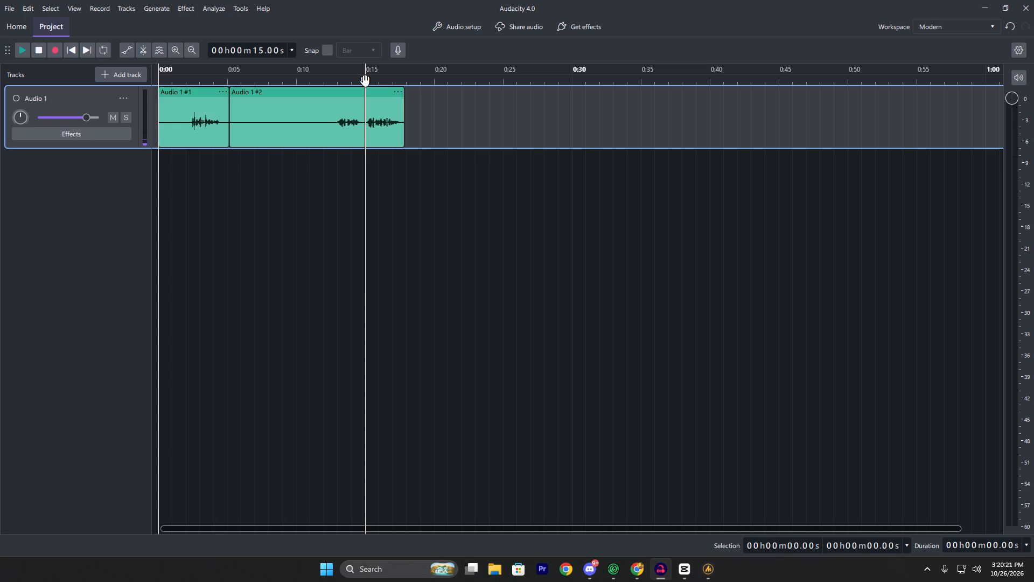
{"action": "double_click", "coordinate": [191, 79]}
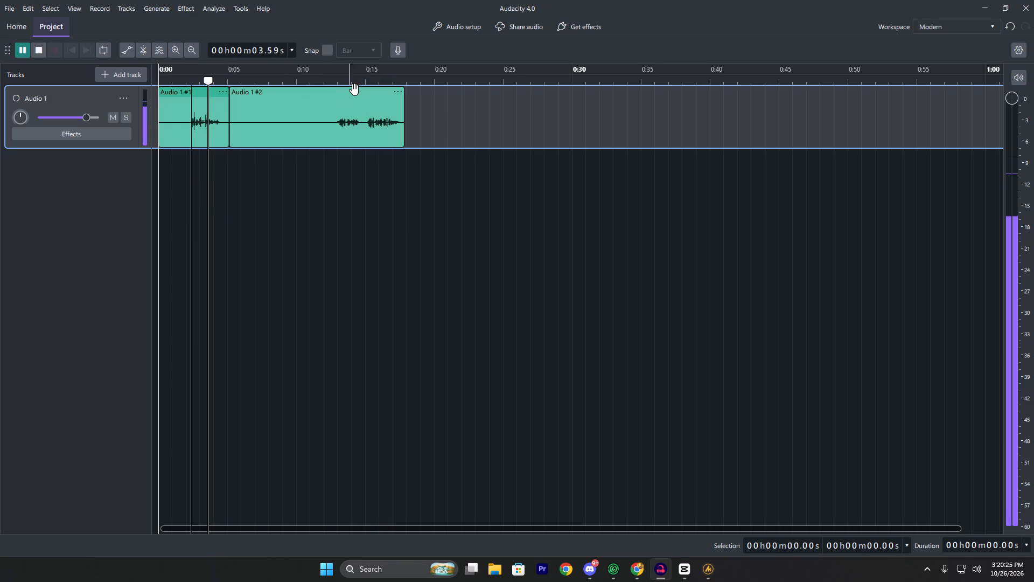
{"action": "double_click", "coordinate": [367, 81]}
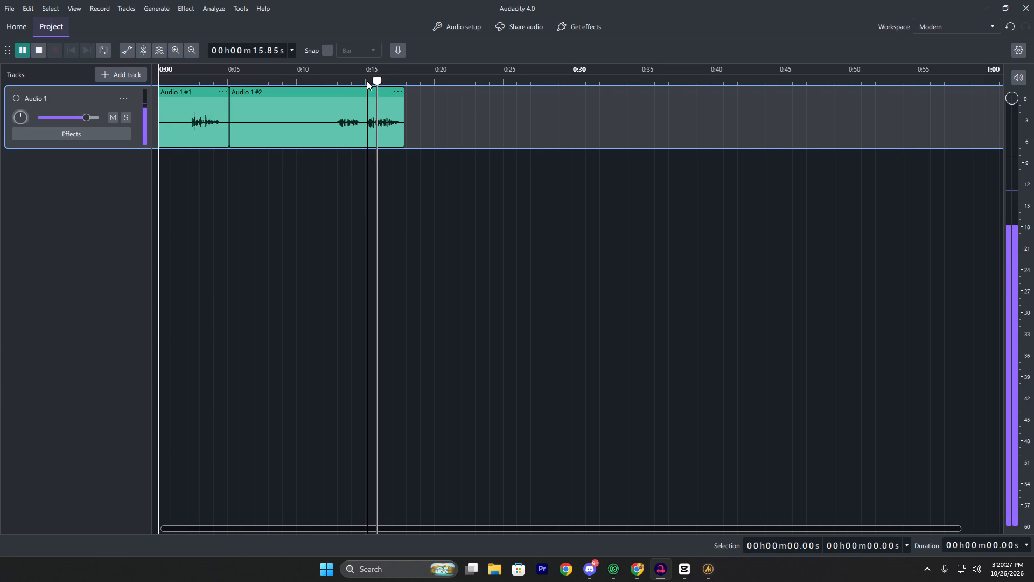
{"action": "key", "text": "space"}
{"action": "left_click", "coordinate": [366, 79]}
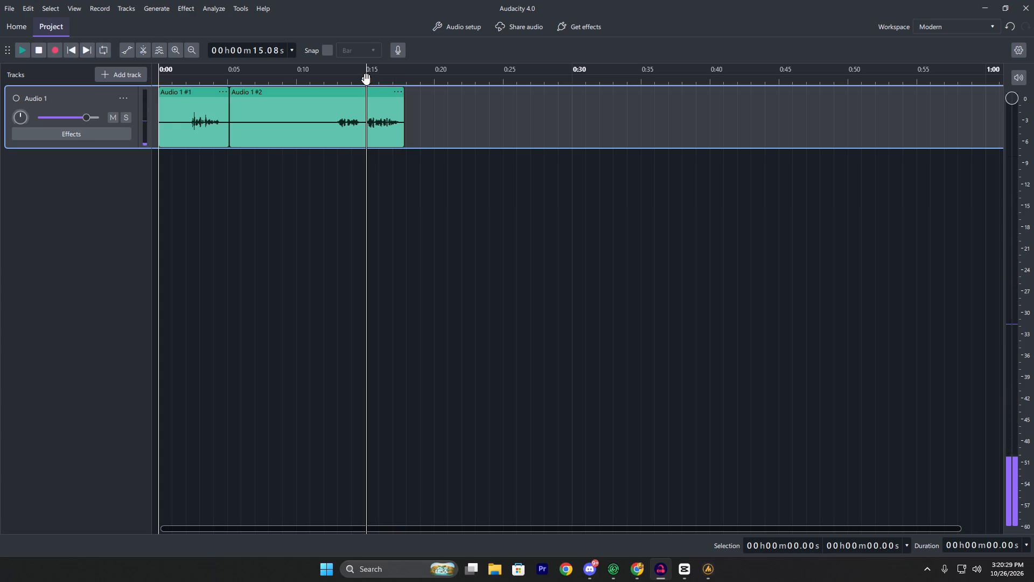
{"action": "key", "text": "space"}
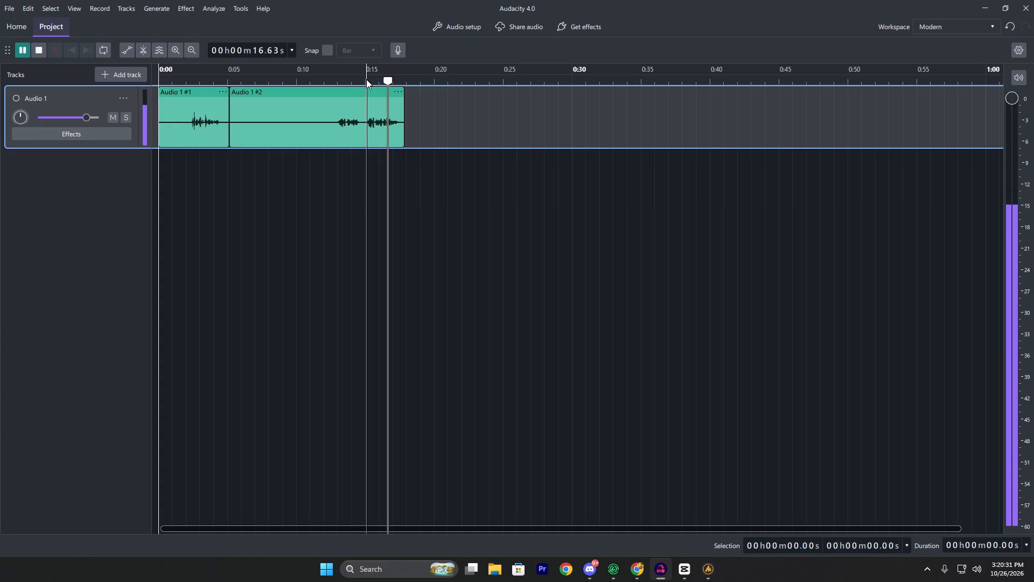
{"action": "key", "text": "space"}
{"action": "double_click", "coordinate": [365, 79]}
{"action": "key", "text": "space"}
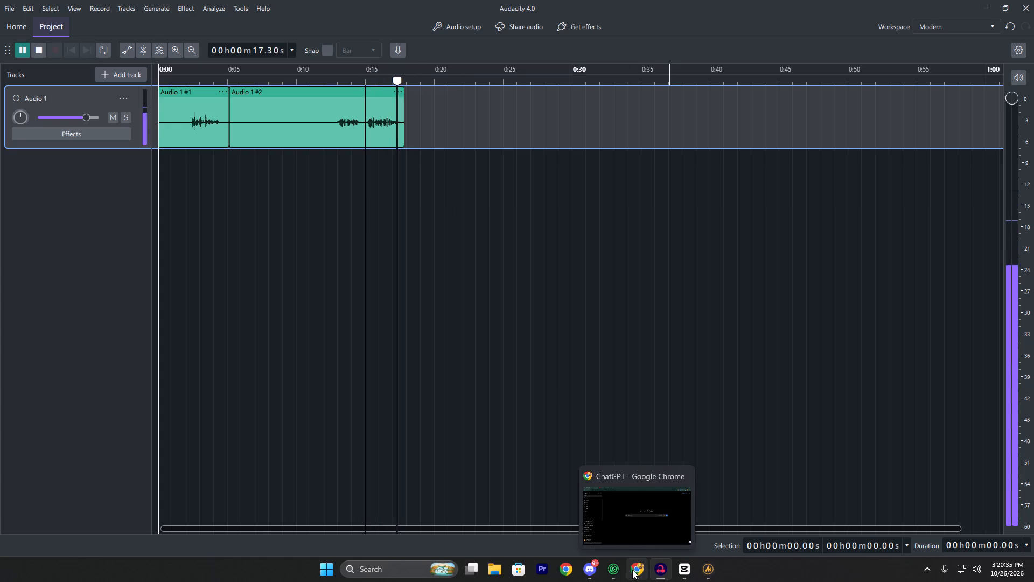
{"action": "key", "text": "space"}
Return to the Maono app, set the EQ preset to Bright after trying Low cut, and minimize its window.
{"action": "left_click", "coordinate": [704, 571]}
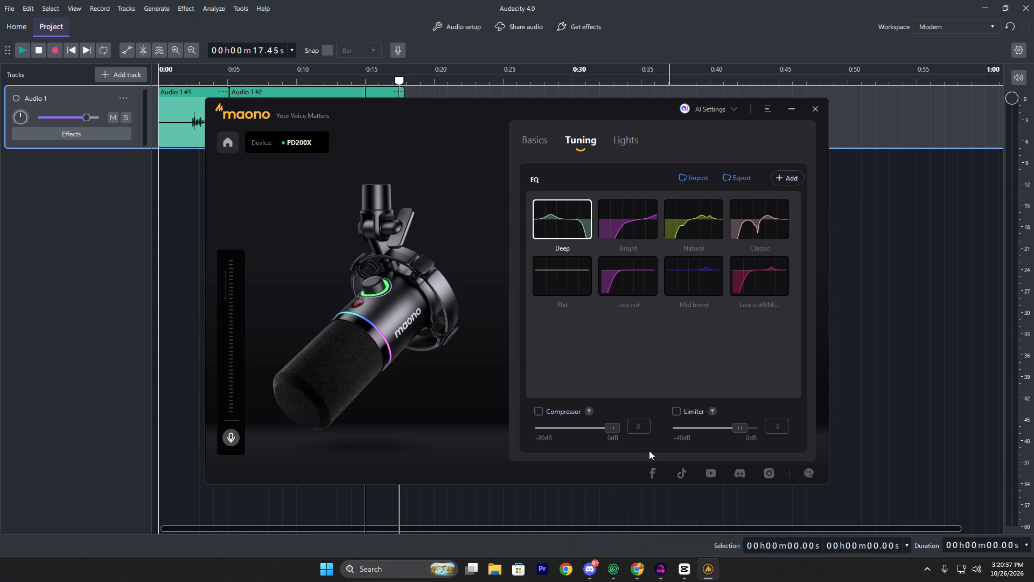
{"action": "left_click", "coordinate": [635, 280]}
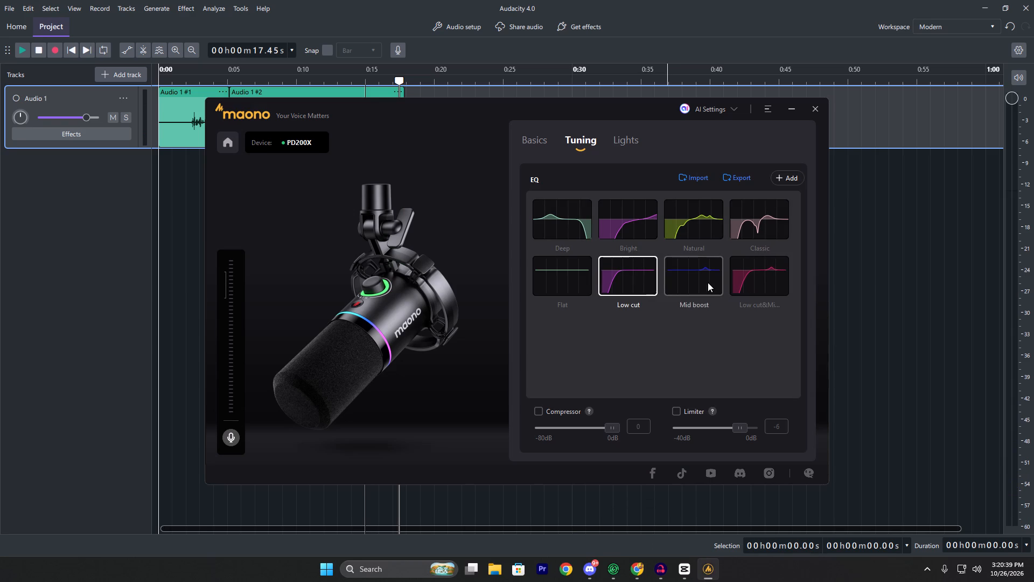
{"action": "left_click", "coordinate": [633, 215]}
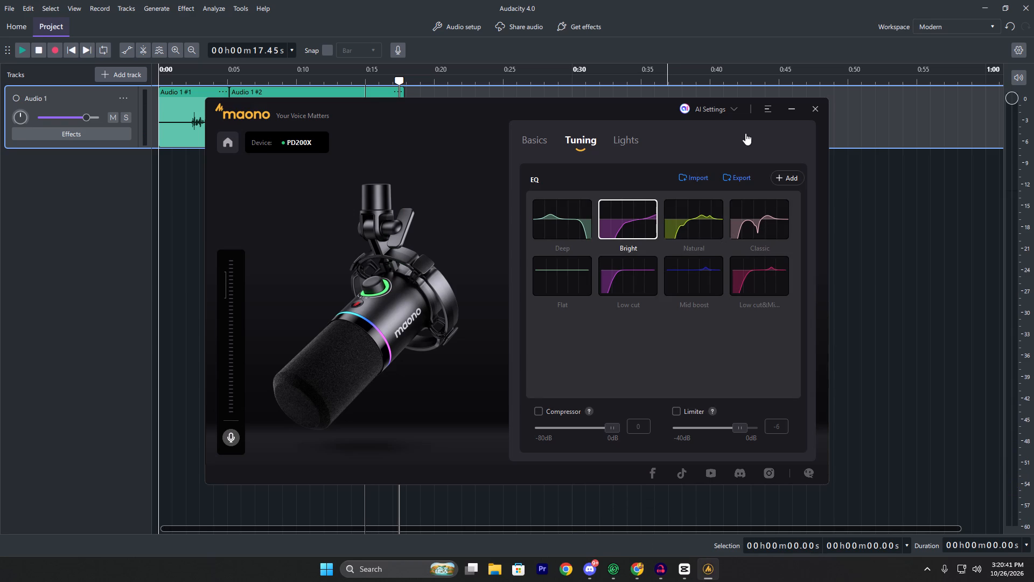
{"action": "left_click", "coordinate": [785, 107]}
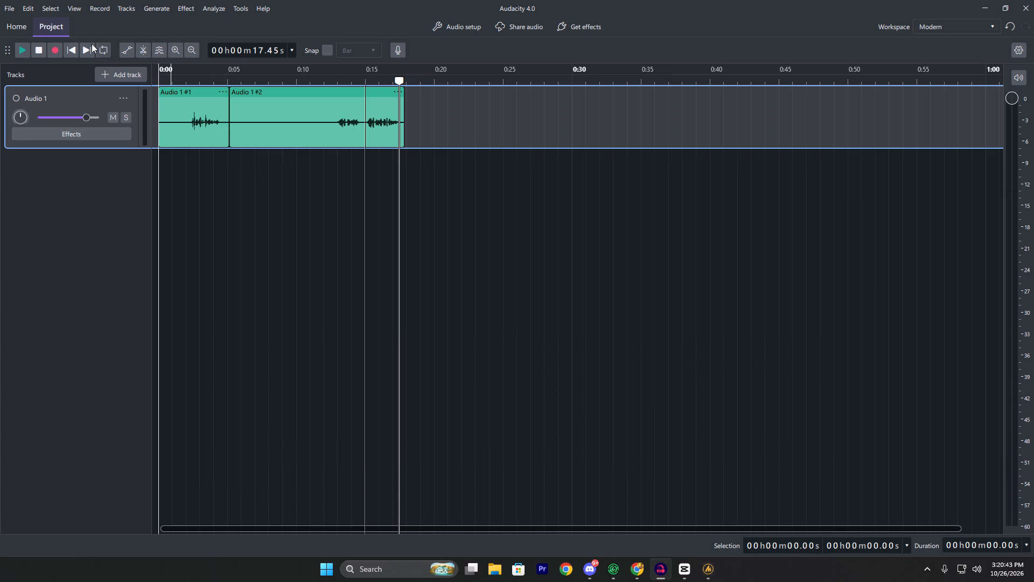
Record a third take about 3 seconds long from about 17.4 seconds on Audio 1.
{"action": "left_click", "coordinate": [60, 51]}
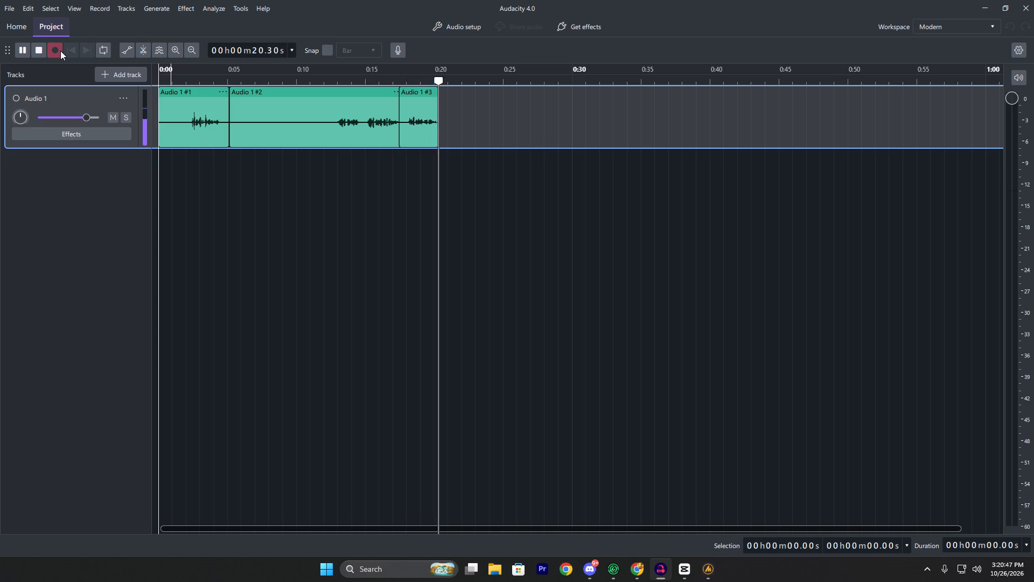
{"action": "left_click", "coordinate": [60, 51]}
Play back the third take from about 18 seconds and compare it with the second take at about 15 seconds.
{"action": "triple_click", "coordinate": [407, 74]}
{"action": "left_click", "coordinate": [407, 74]}
{"action": "key", "text": "space"}
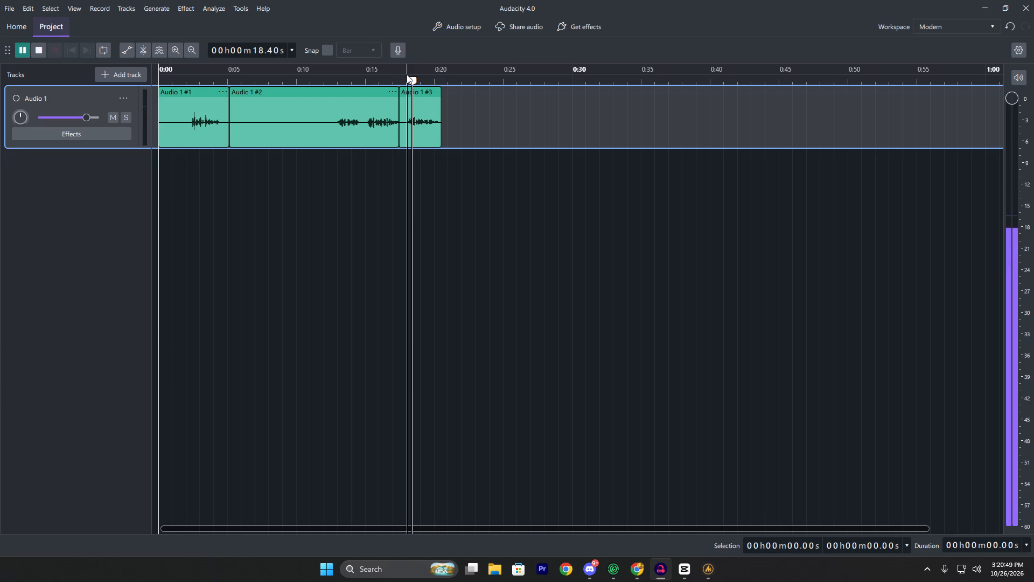
{"action": "left_click", "coordinate": [365, 77]}
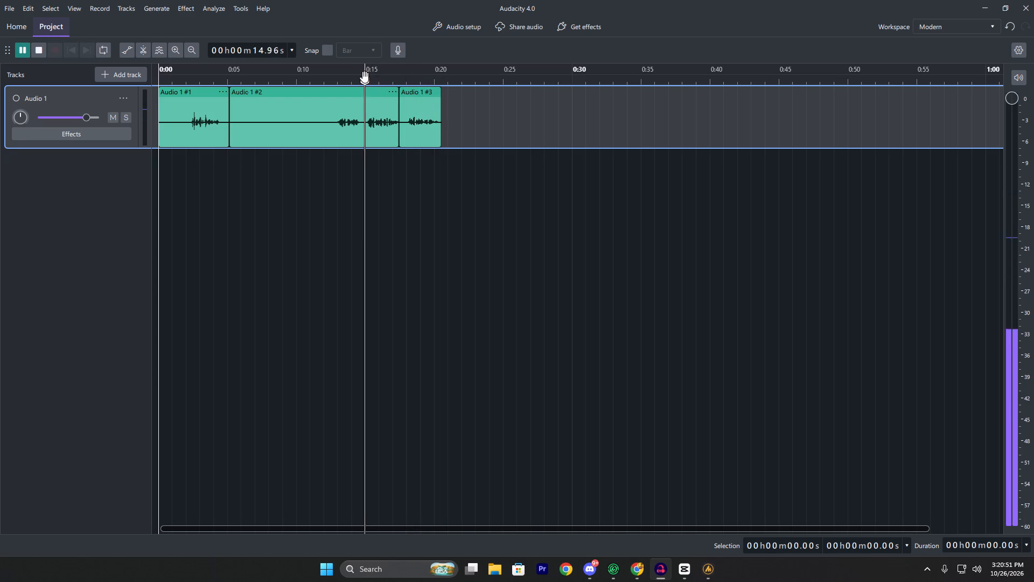
{"action": "key", "text": "space"}
Switch to CapCut and play the existing 1.wav voiceover from about 2:35 on the timeline.
{"action": "left_click", "coordinate": [680, 575]}
{"action": "triple_click", "coordinate": [513, 413]}
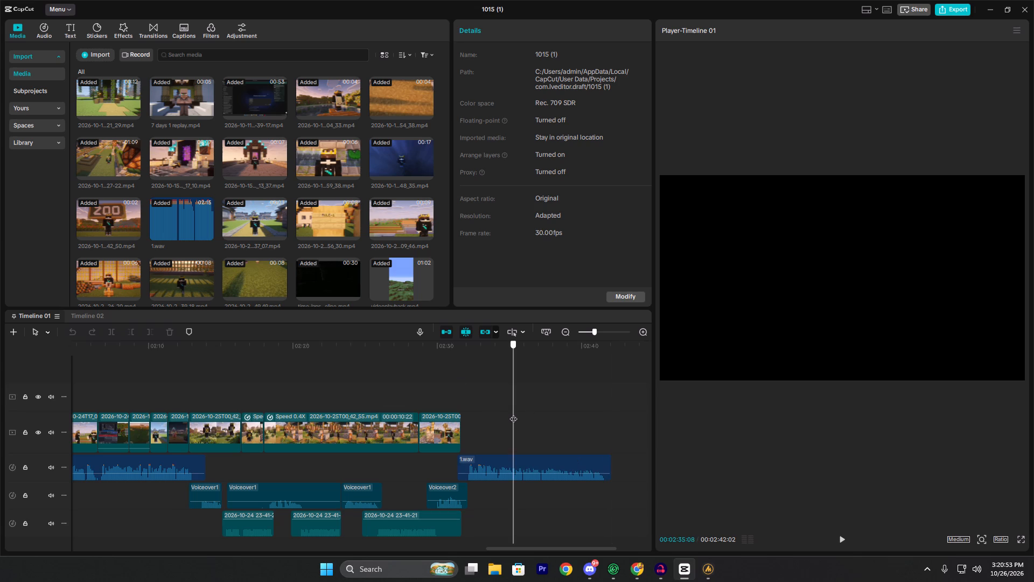
{"action": "key", "text": "space"}
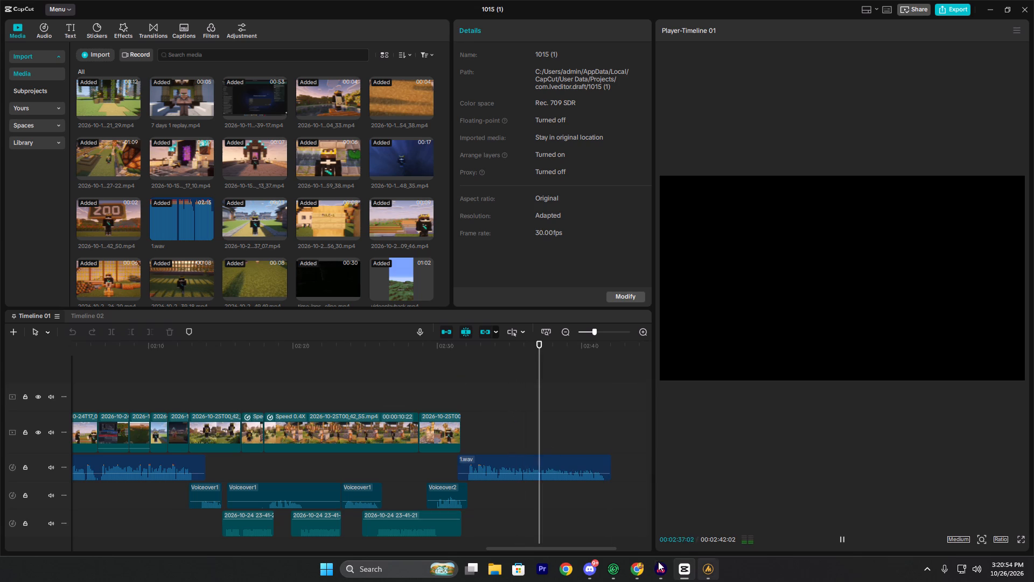
Return to Audacity and replay the second take from about 15 seconds to compare it with the CapCut voiceover.
{"action": "left_click", "coordinate": [658, 564]}
{"action": "double_click", "coordinate": [369, 80]}
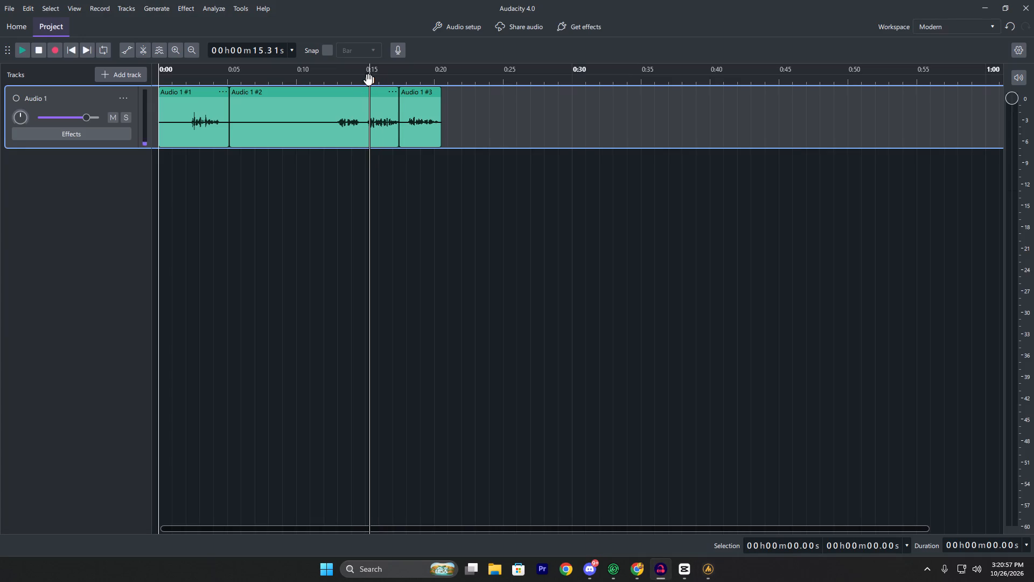
{"action": "left_click", "coordinate": [364, 79]}
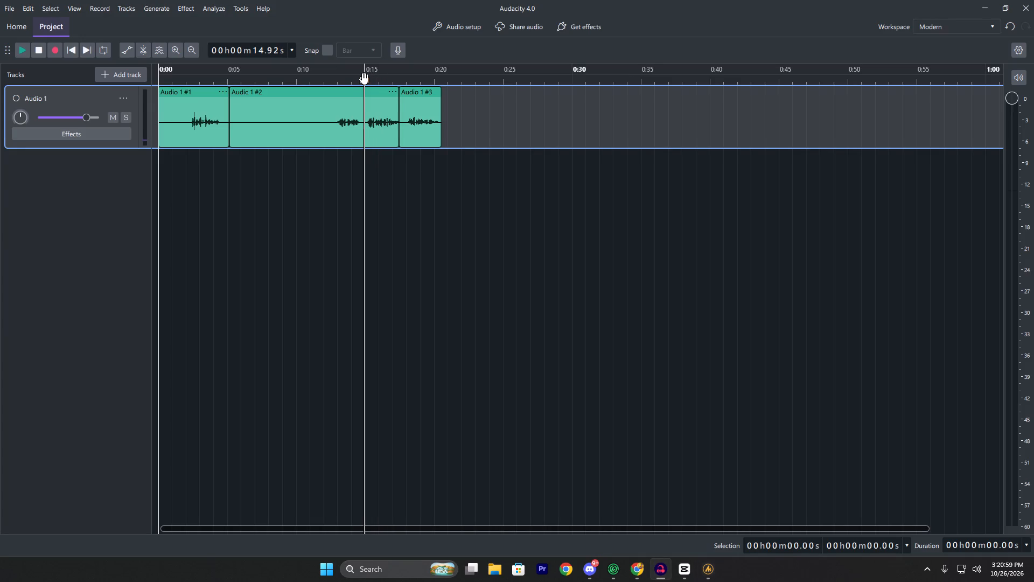
{"action": "key", "text": "space"}
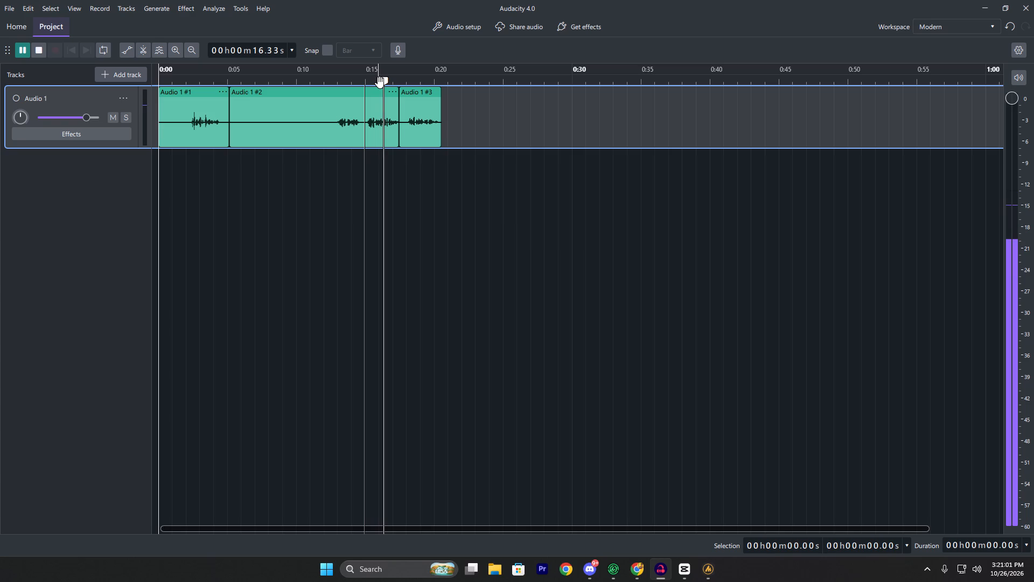
{"action": "key", "text": "space"}
Delete the third clip from the end of the Audio 1 track.
{"action": "left_click", "coordinate": [411, 89]}
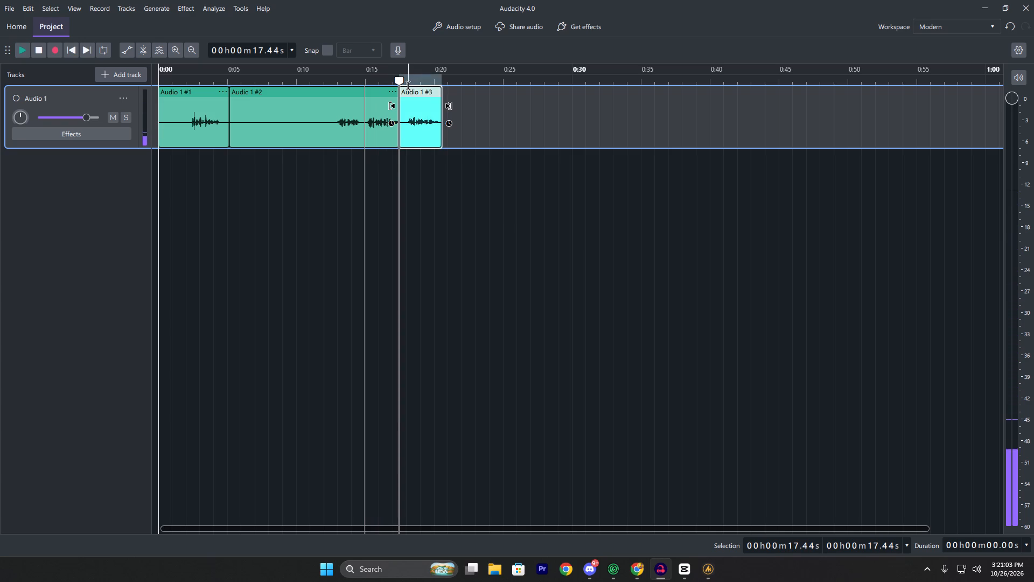
{"action": "key", "text": "BackSpace"}
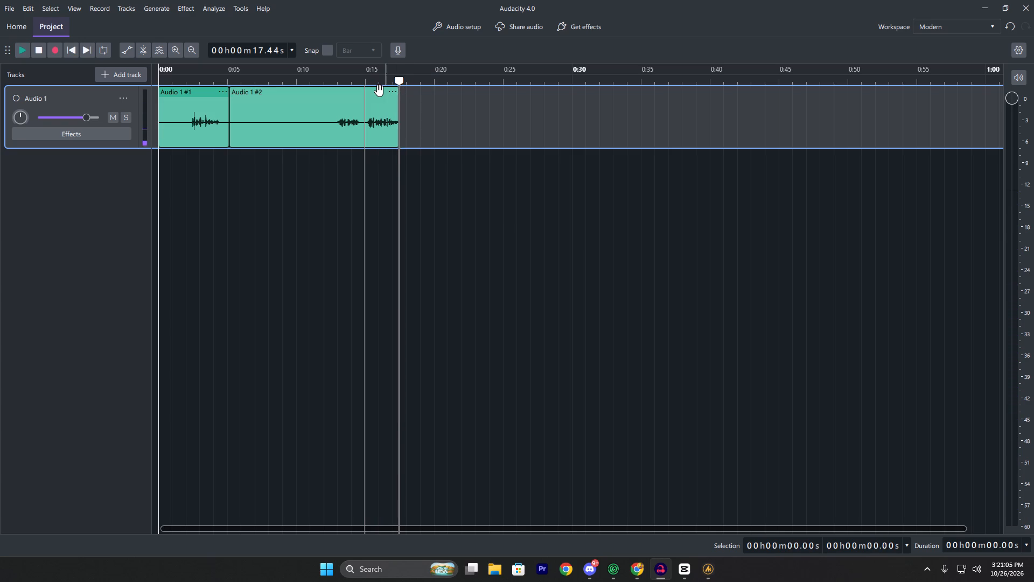
Replay the second take to find its usable part, and delete everything on Audio 1 before about 14.8 seconds.
{"action": "left_click", "coordinate": [364, 83]}
{"action": "key", "text": "space"}
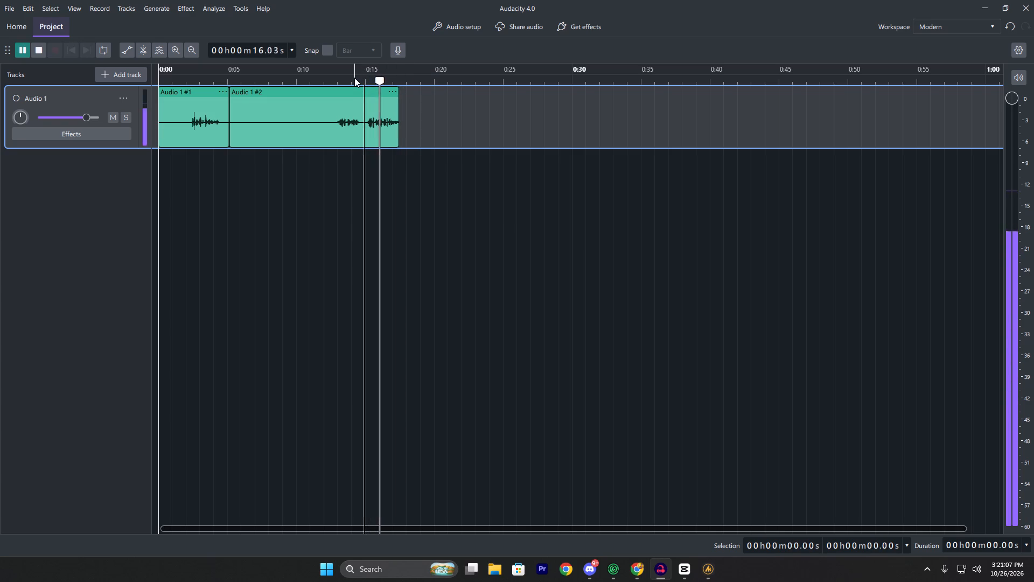
{"action": "left_click", "coordinate": [354, 78]}
{"action": "left_click", "coordinate": [354, 78]}
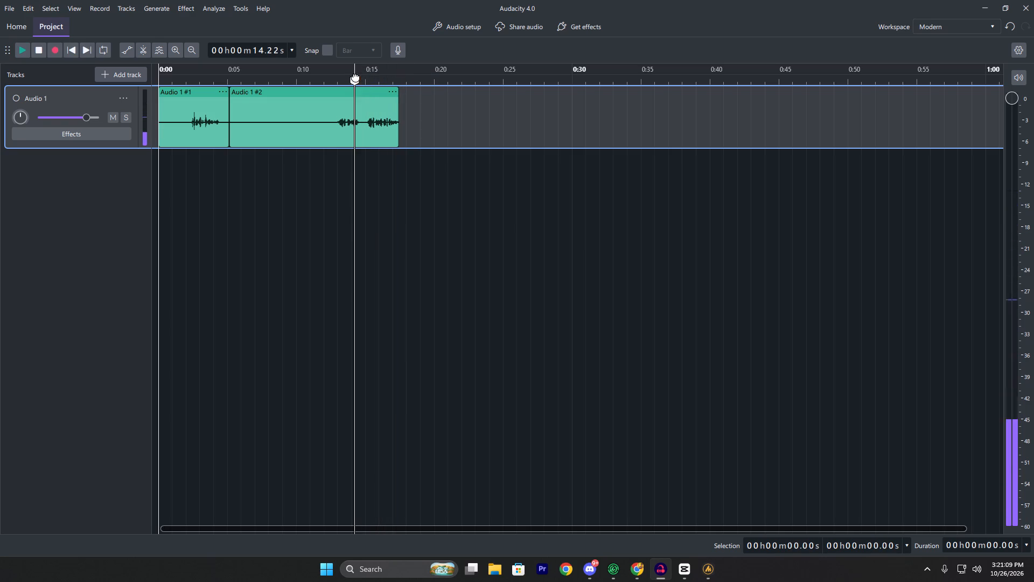
{"action": "double_click", "coordinate": [358, 77]}
{"action": "left_click_drag", "start_coordinate": [365, 119], "coordinate": [365, 119]}
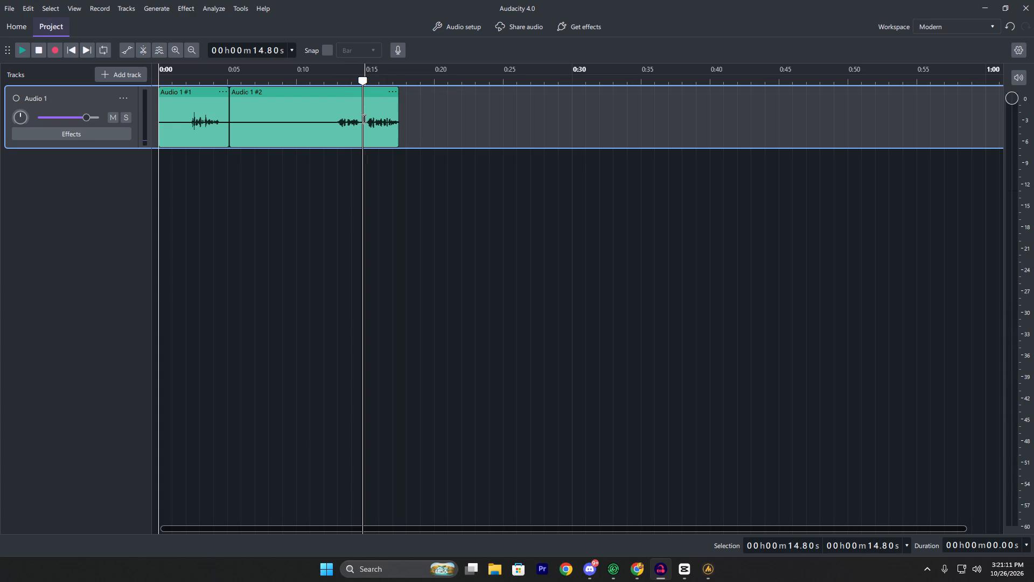
{"action": "left_click_drag", "start_coordinate": [365, 119], "coordinate": [134, 120]}
{"action": "key", "text": "BackSpace"}
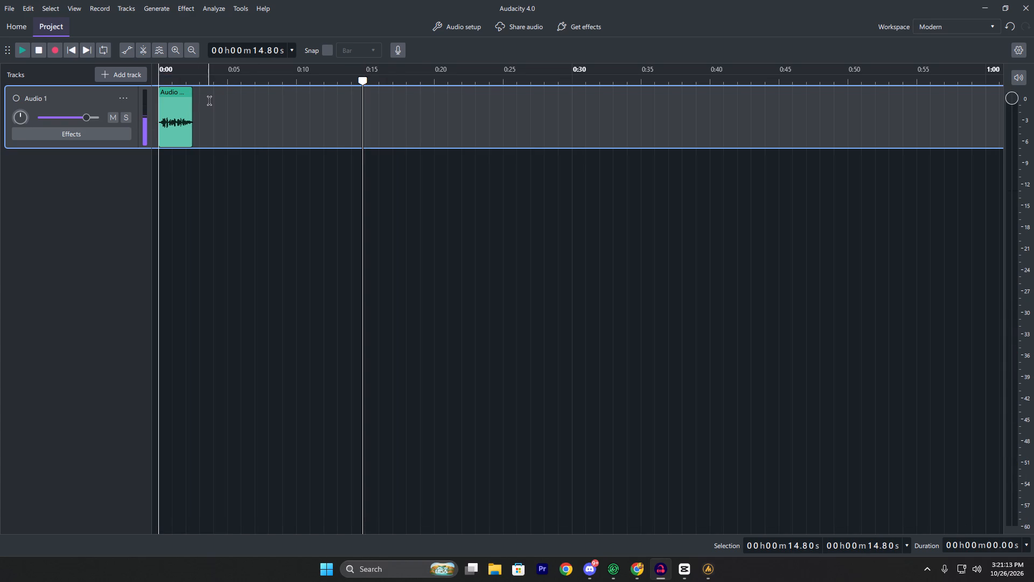
Place the playhead at about 2.7 seconds, just past the end of the remaining Audio 1 clip.
{"action": "left_click", "coordinate": [184, 81]}
{"action": "left_click_drag", "start_coordinate": [184, 81], "coordinate": [189, 81]}
{"action": "left_click", "coordinate": [189, 81]}
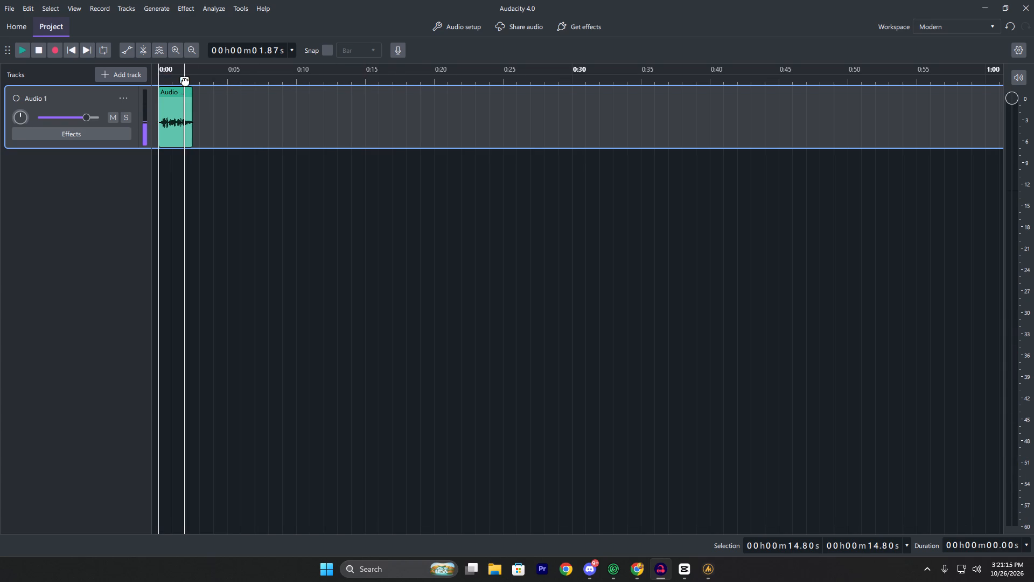
{"action": "left_click_drag", "start_coordinate": [189, 81], "coordinate": [191, 81]}
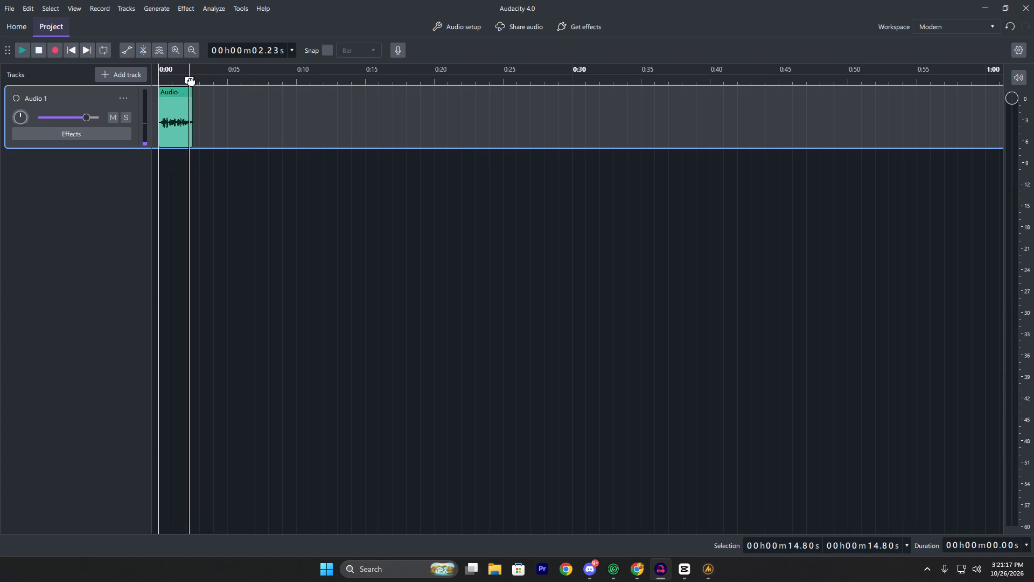
{"action": "left_click_drag", "start_coordinate": [191, 81], "coordinate": [194, 80]}
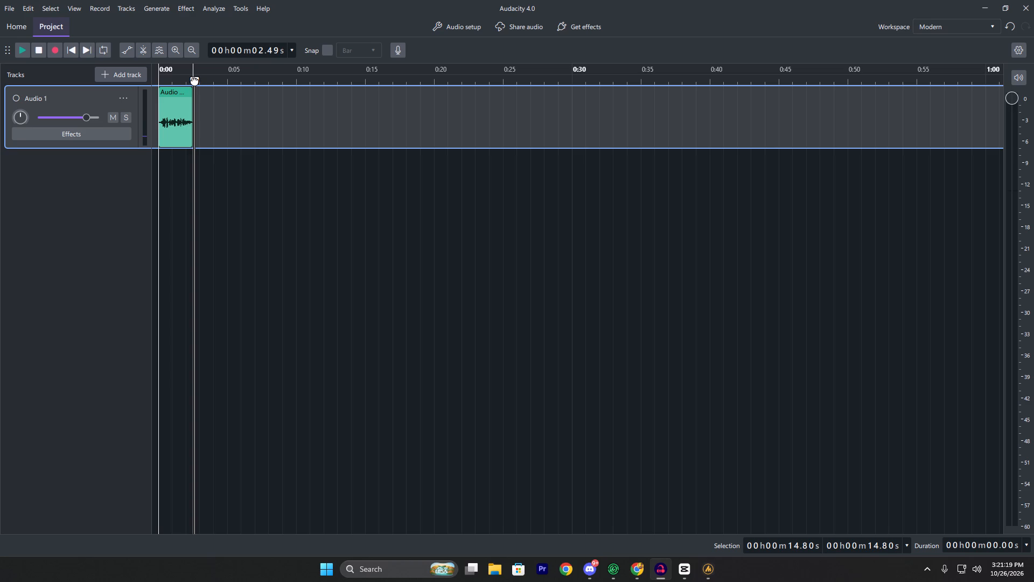
{"action": "left_click_drag", "start_coordinate": [194, 80], "coordinate": [161, 80]}
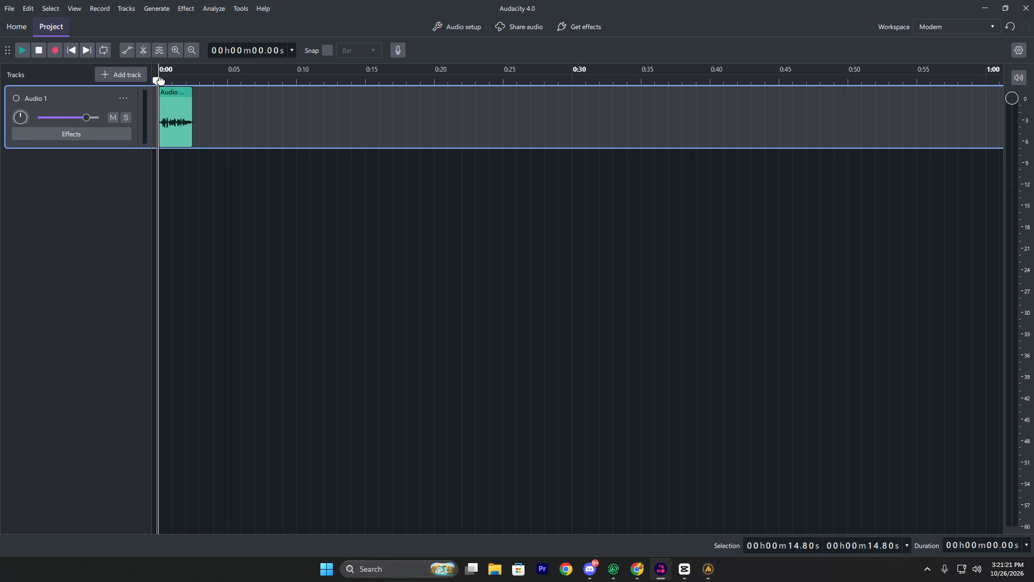
{"action": "left_click_drag", "start_coordinate": [161, 80], "coordinate": [196, 84]}
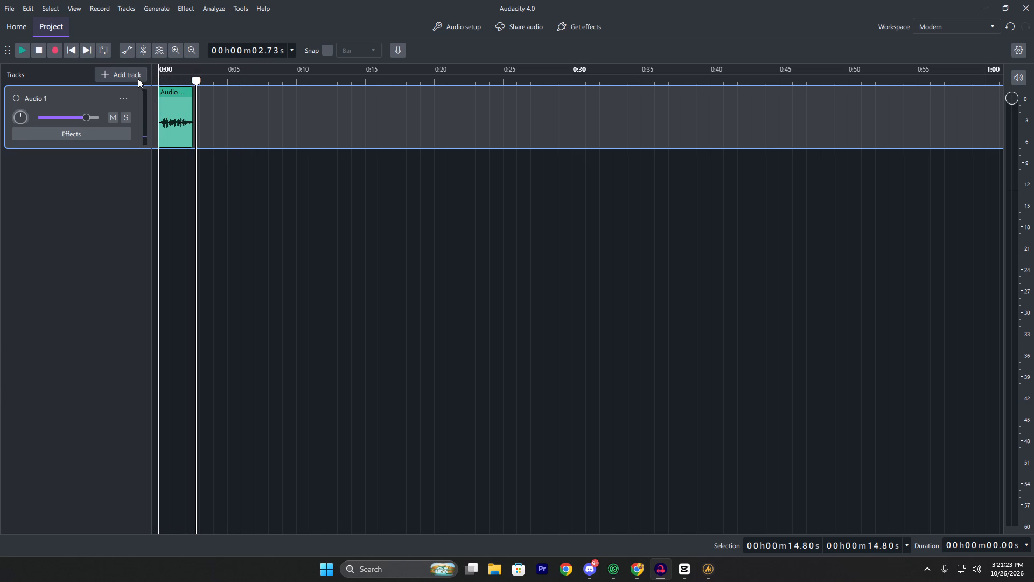
Add a new mono track below Audio 1.
{"action": "left_click", "coordinate": [131, 79]}
{"action": "left_click", "coordinate": [85, 108]}
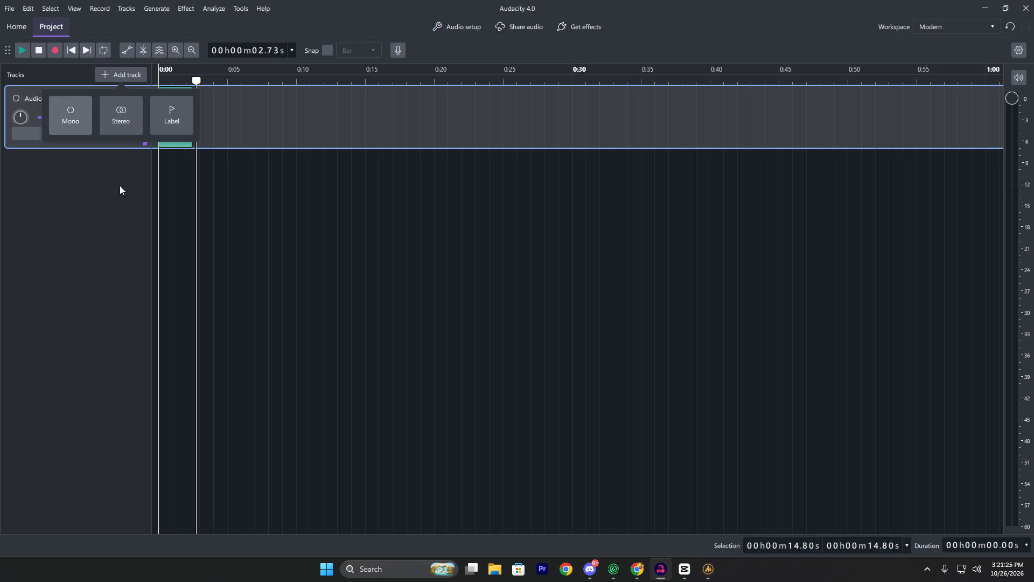
{"action": "left_click", "coordinate": [195, 83]}
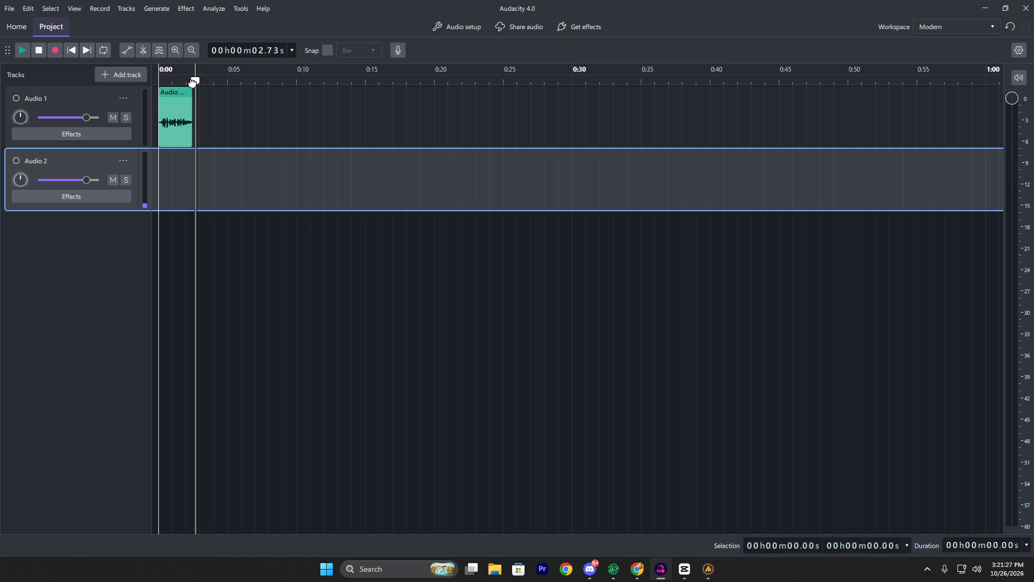